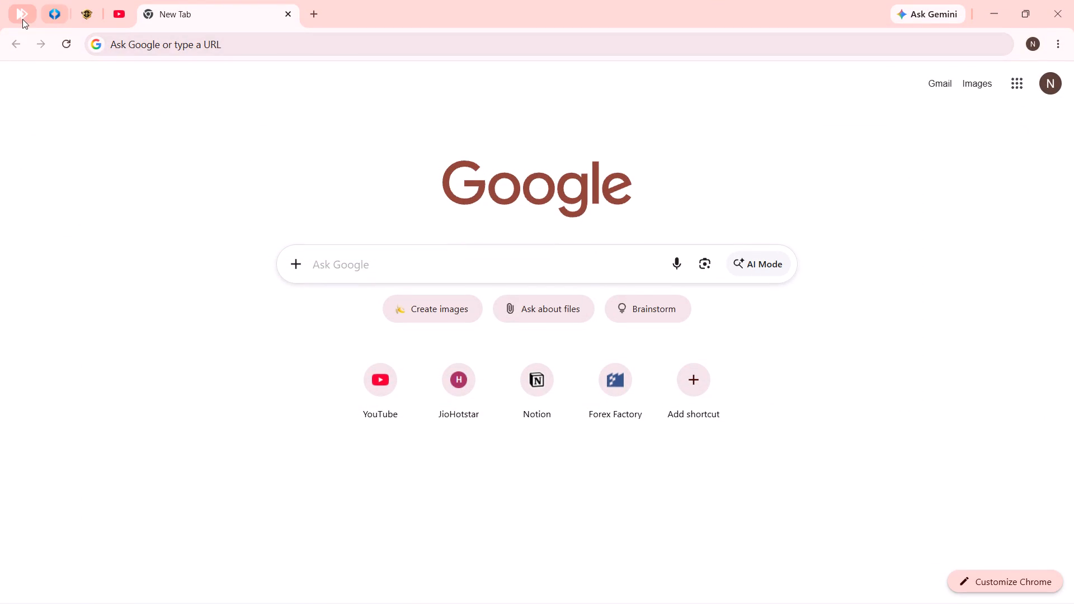
Switch to the FX Replay tab and start a new backtesting session named dgf.
click(22, 19)
scroll(569, 336, up, 6)
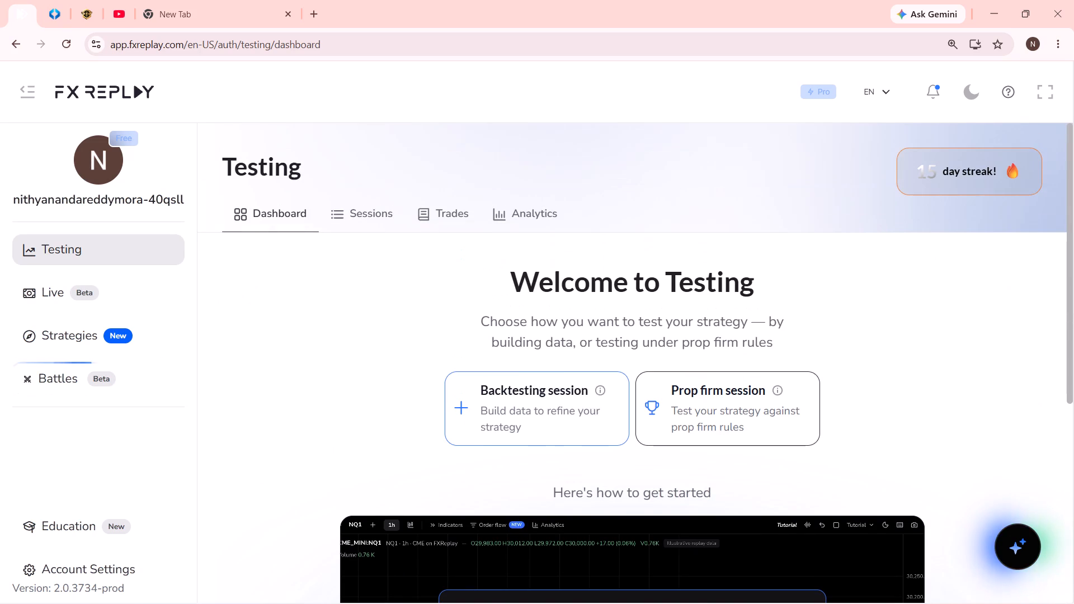
scroll(611, 413, up, 6)
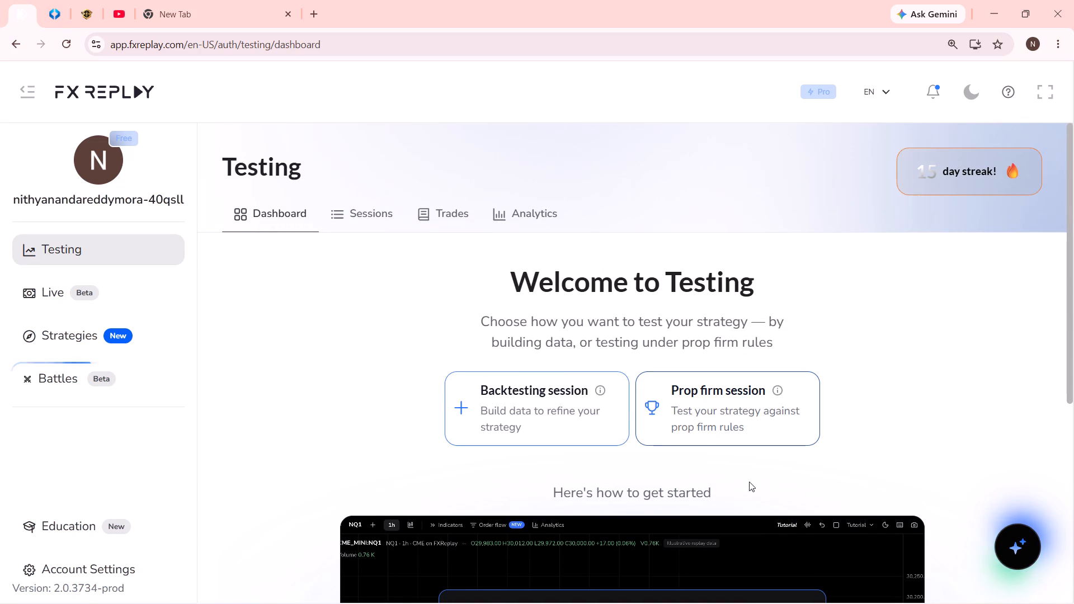
click(534, 400)
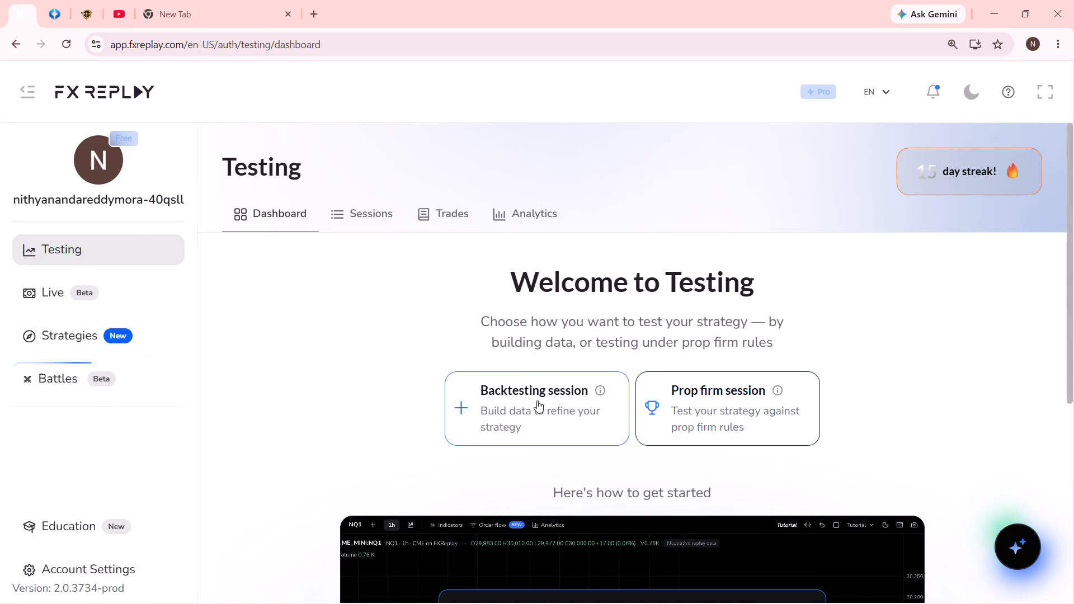
click(548, 295)
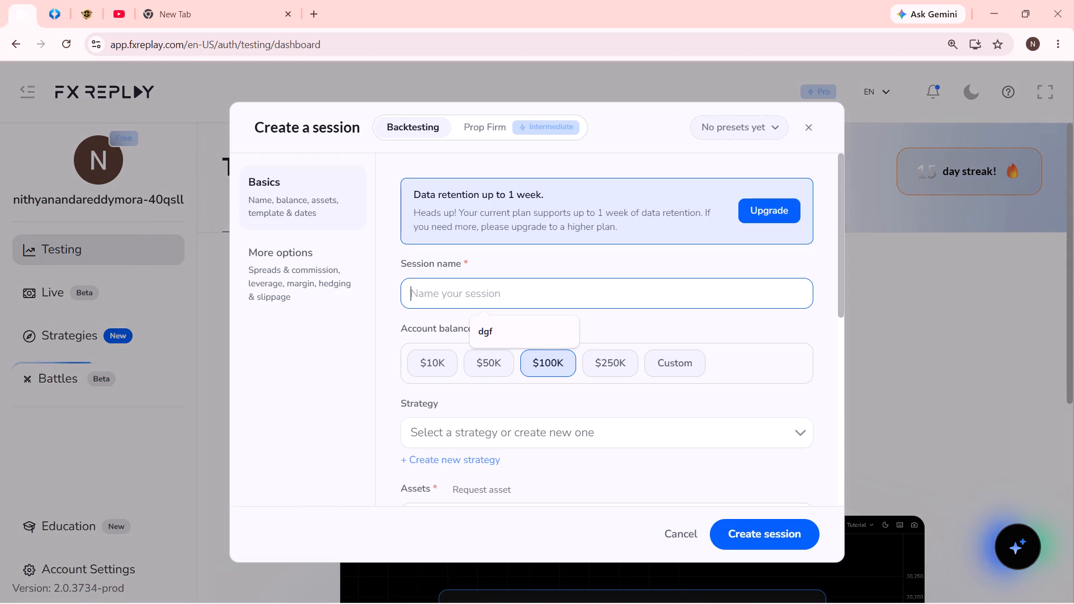
click(541, 328)
Open the session's asset selection with its search ready for input.
scroll(610, 376, down, 3)
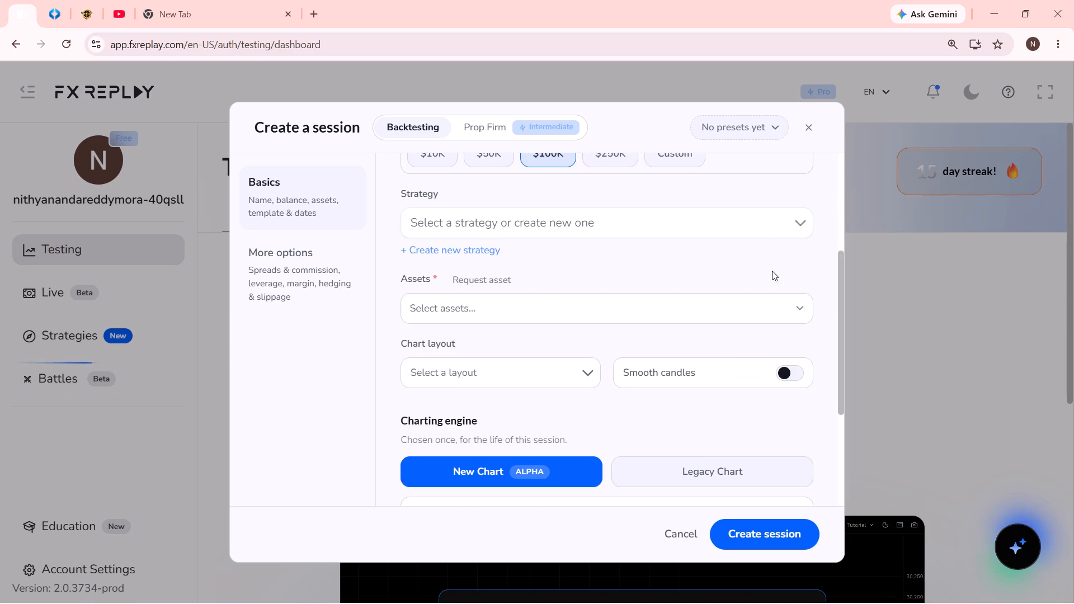
click(776, 310)
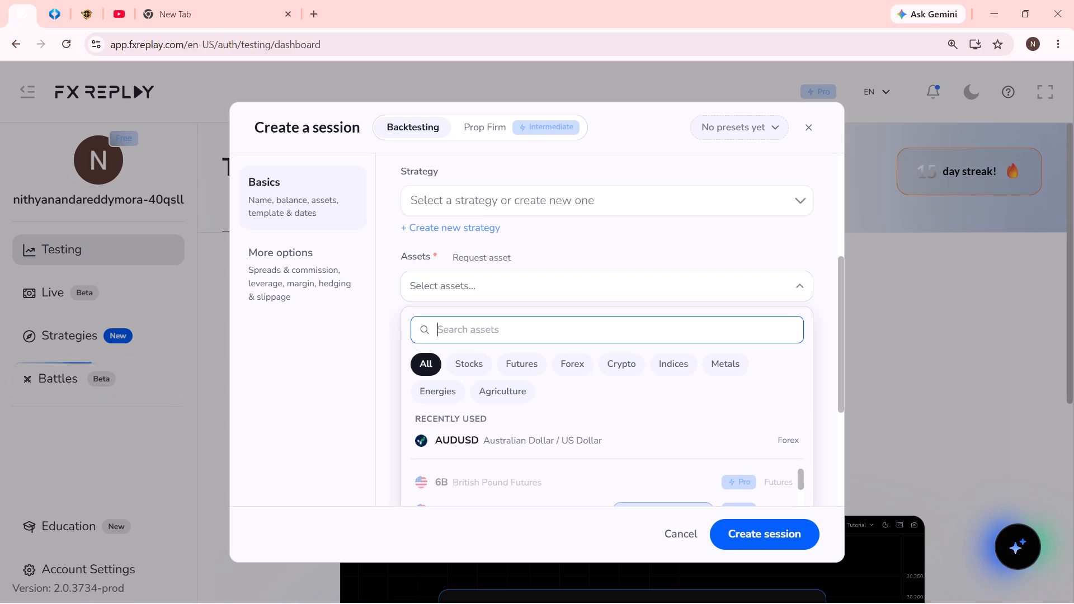
click(567, 327)
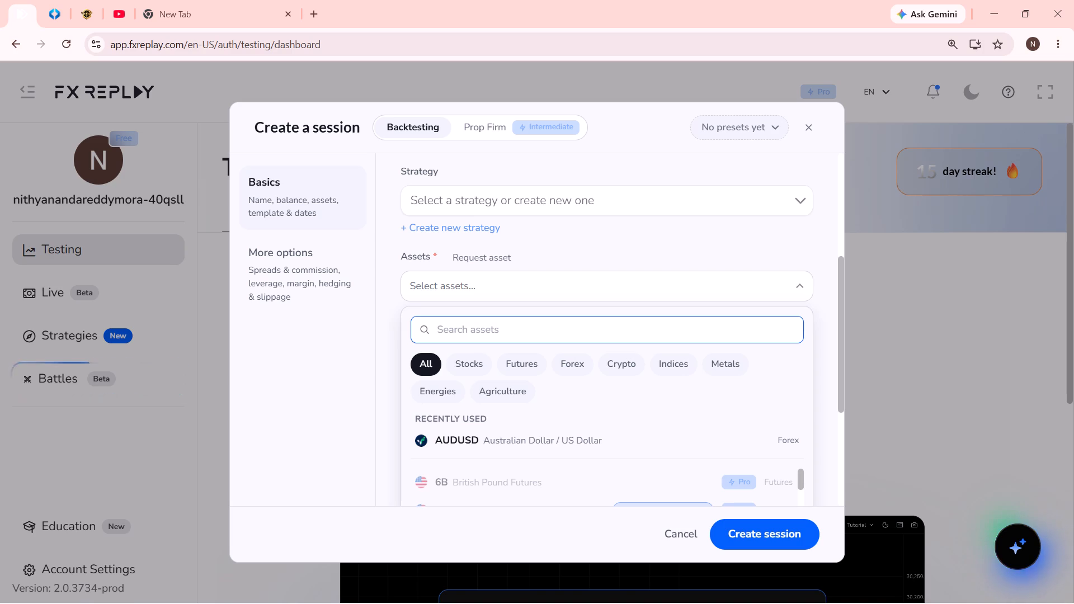
click(567, 327)
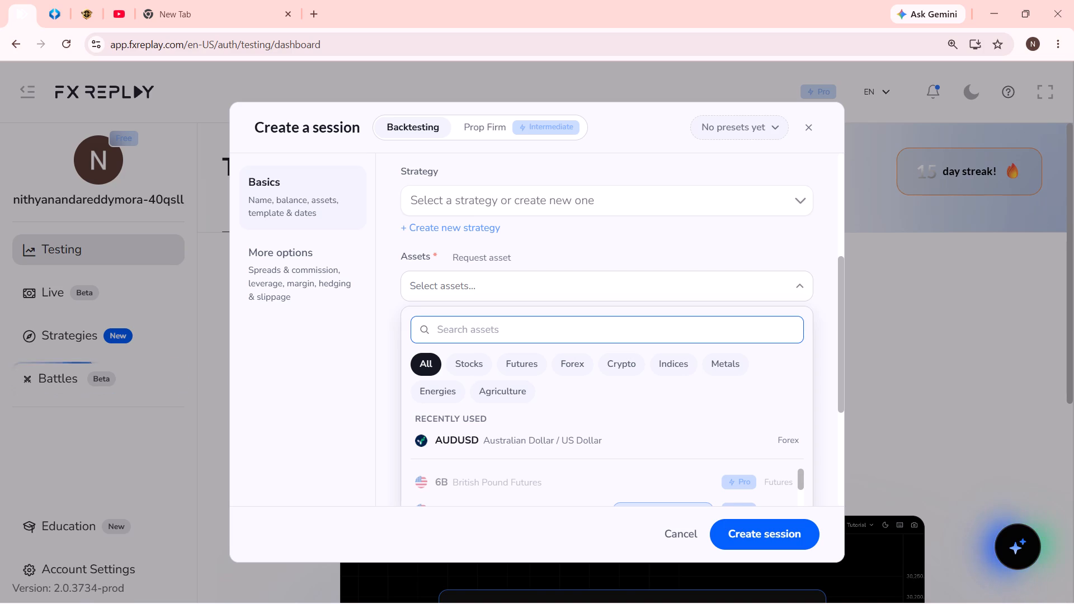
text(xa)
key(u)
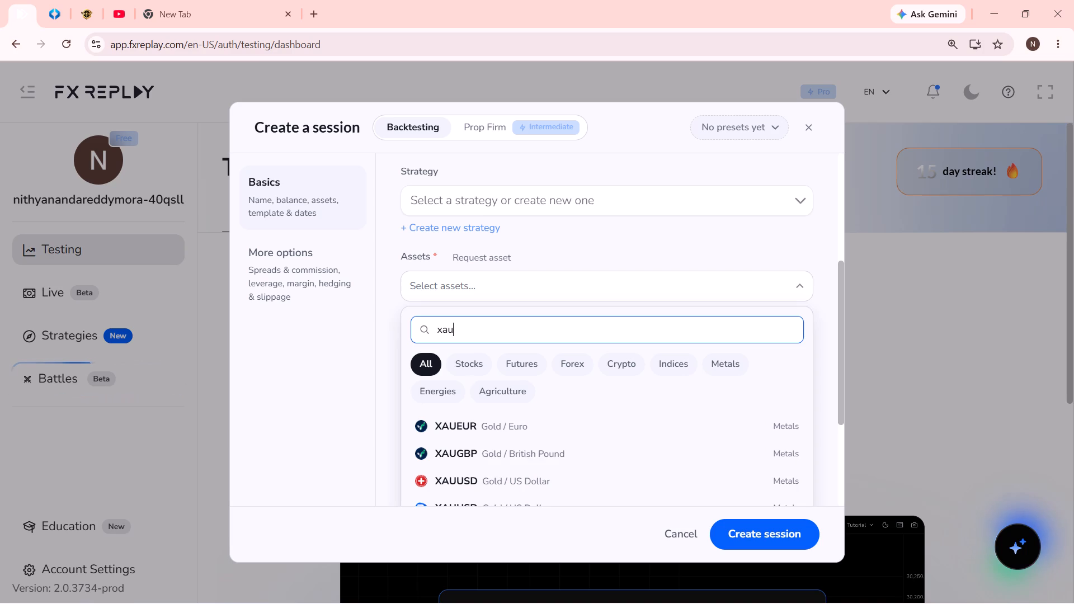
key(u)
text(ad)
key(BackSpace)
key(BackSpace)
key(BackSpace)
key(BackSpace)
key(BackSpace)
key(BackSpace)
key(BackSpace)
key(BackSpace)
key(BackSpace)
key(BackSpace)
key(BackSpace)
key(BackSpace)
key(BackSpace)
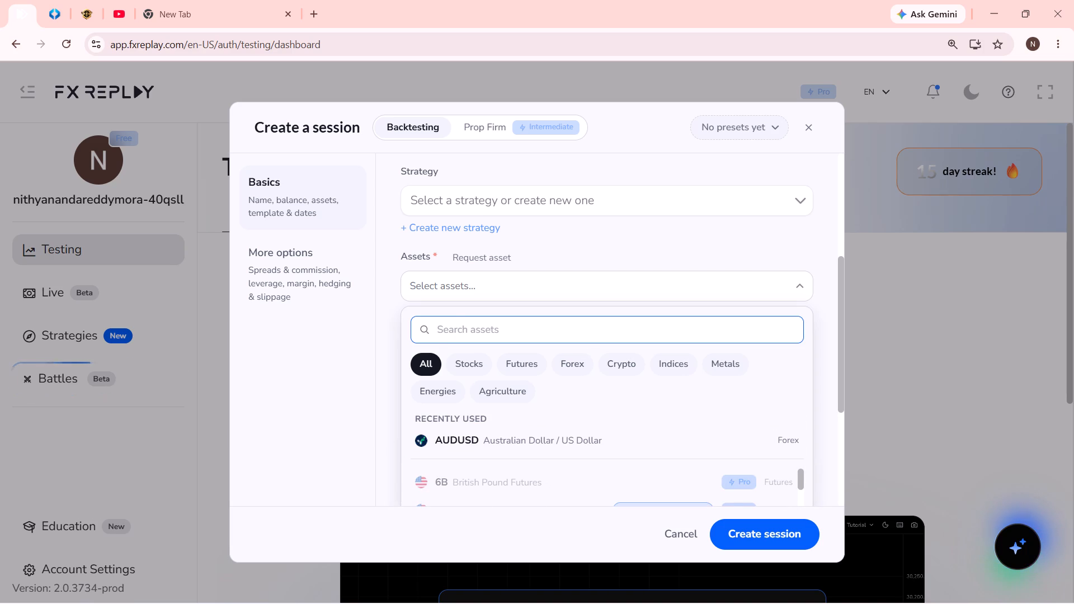
Search the assets for audusd and select the recently used AUDUSD forex pair for the session.
text(audusd)
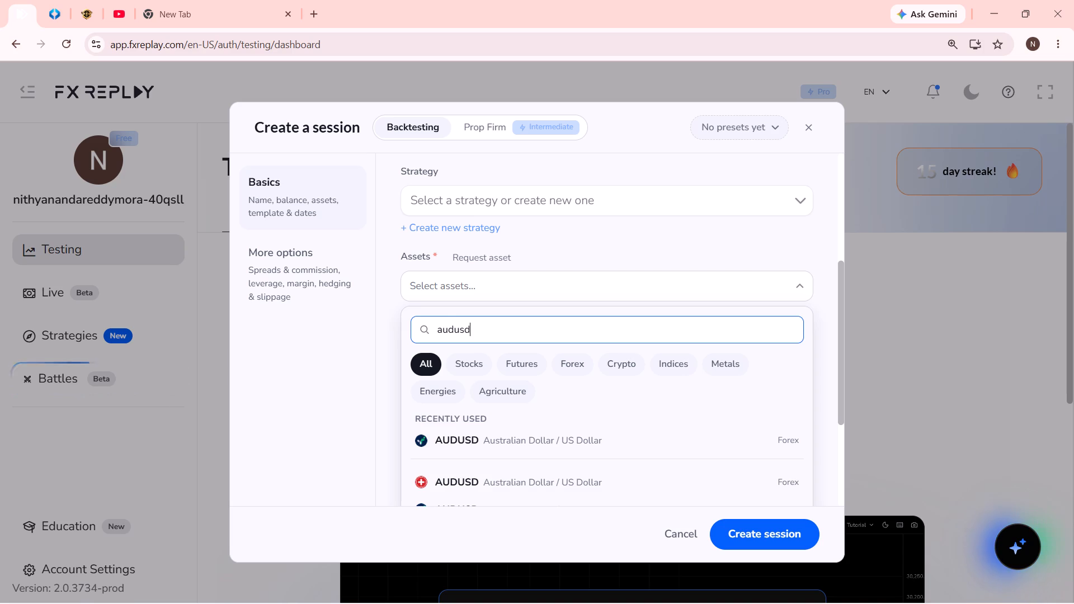
click(630, 441)
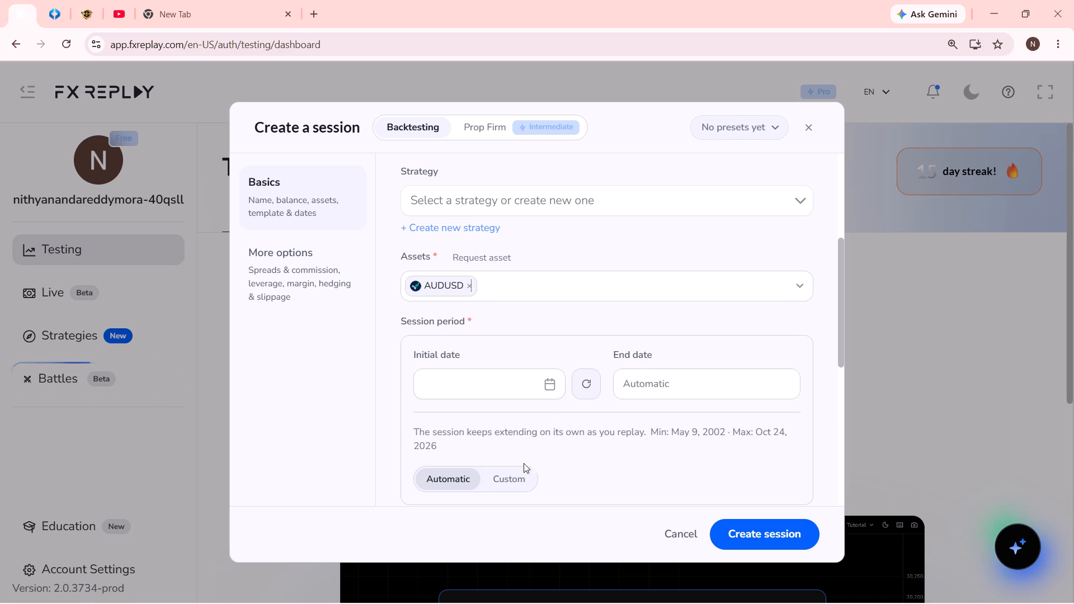
Make the session period custom and set its initial date to 01/01/2025.
click(504, 488)
click(554, 380)
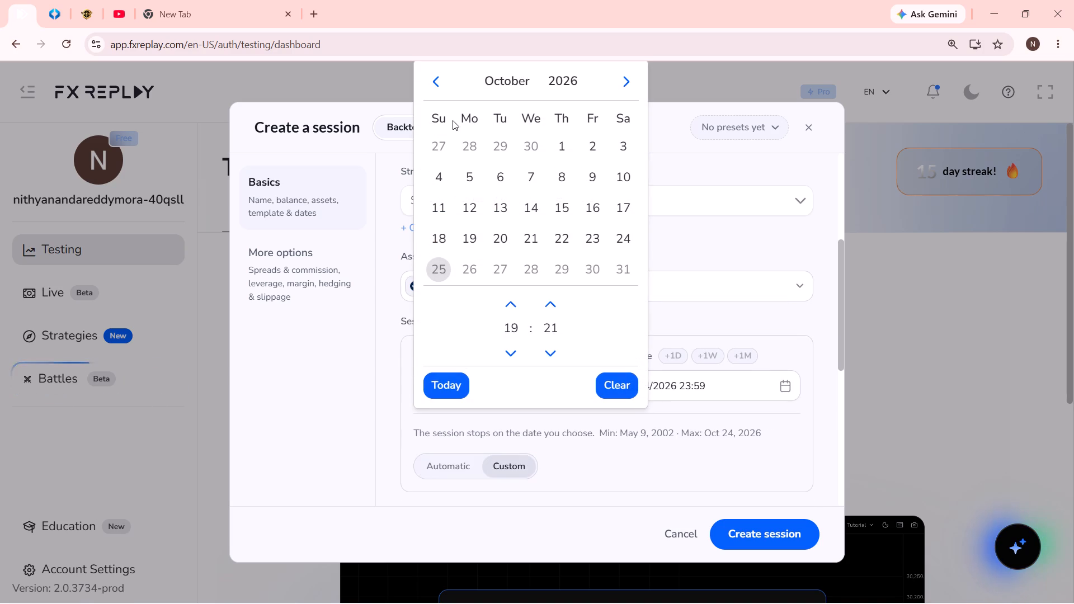
triple_click(441, 78)
triple_click(441, 78)
triple_click(441, 78)
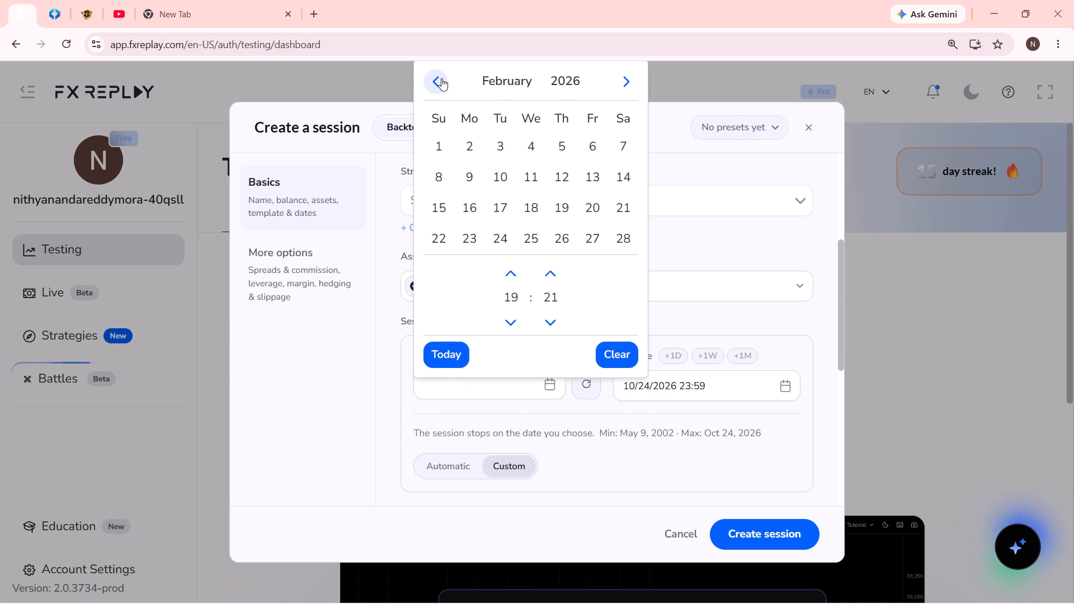
click(562, 76)
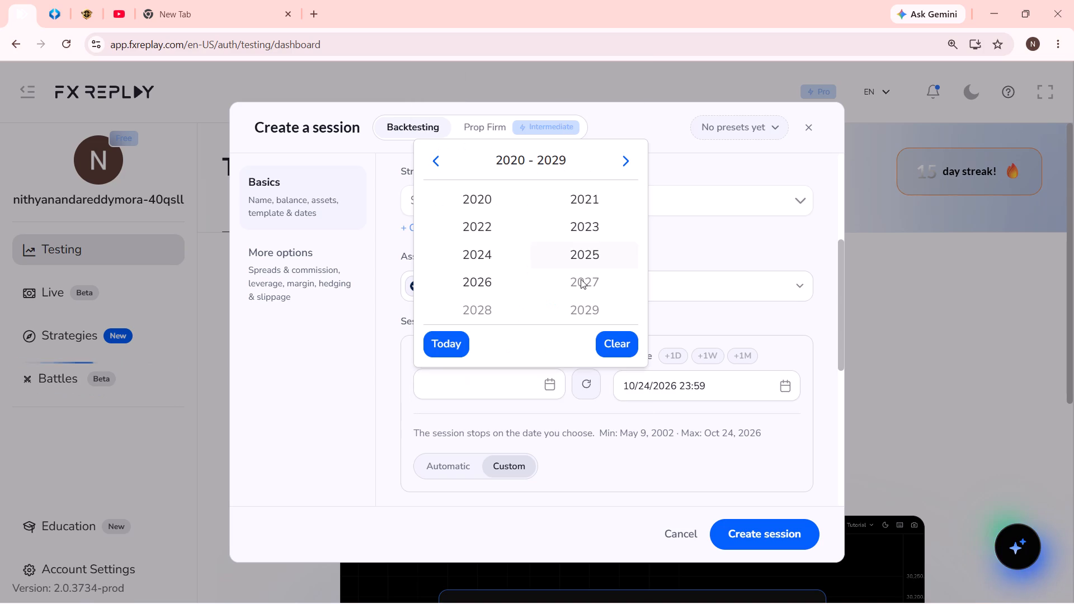
click(597, 252)
click(460, 466)
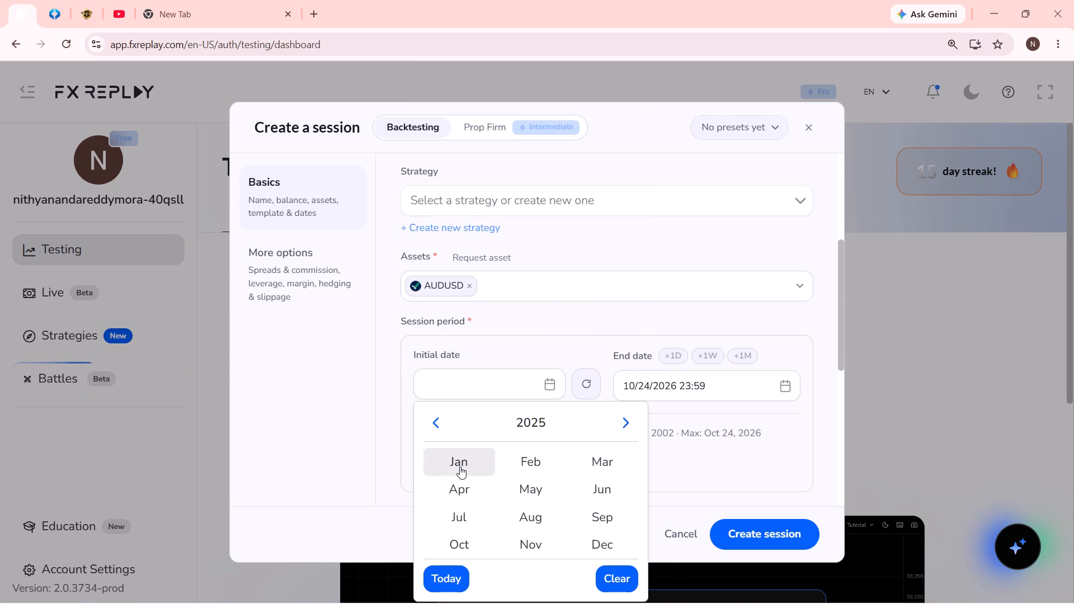
click(531, 150)
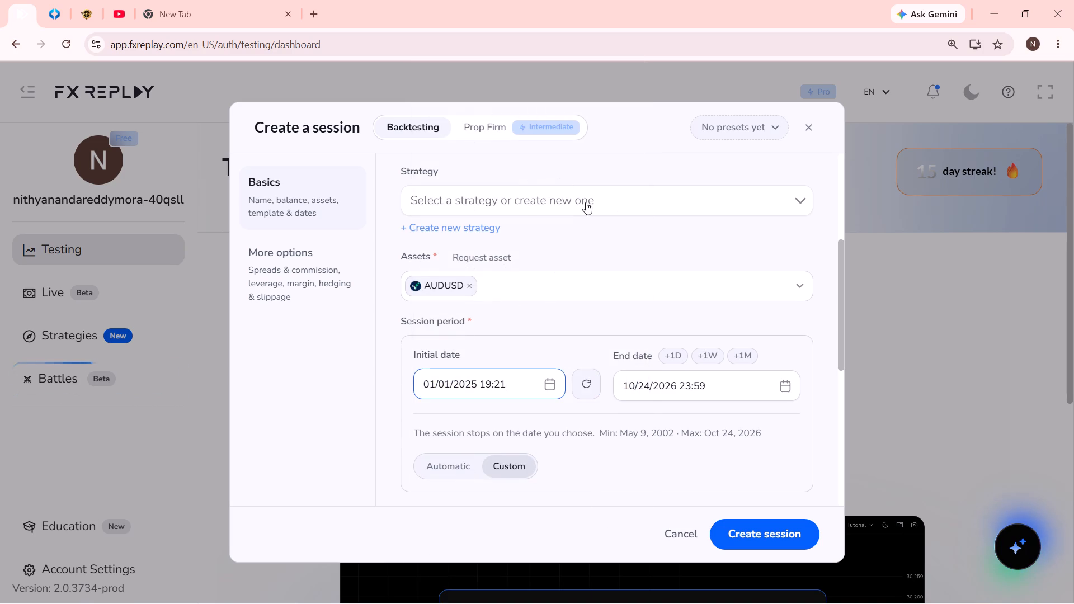
Set the session's end date to 01/31/2025.
click(779, 385)
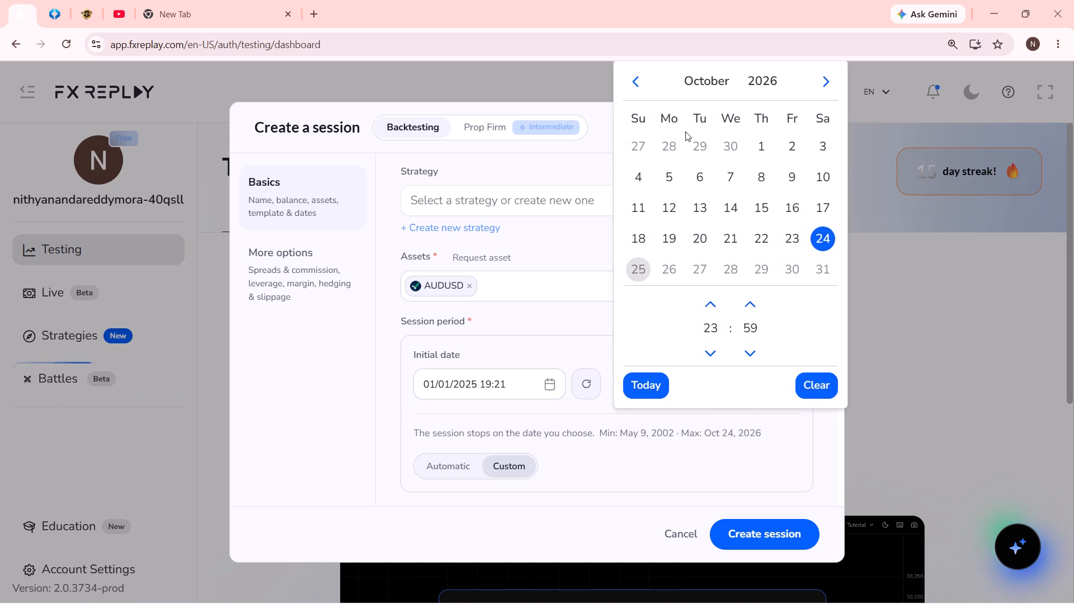
click(761, 91)
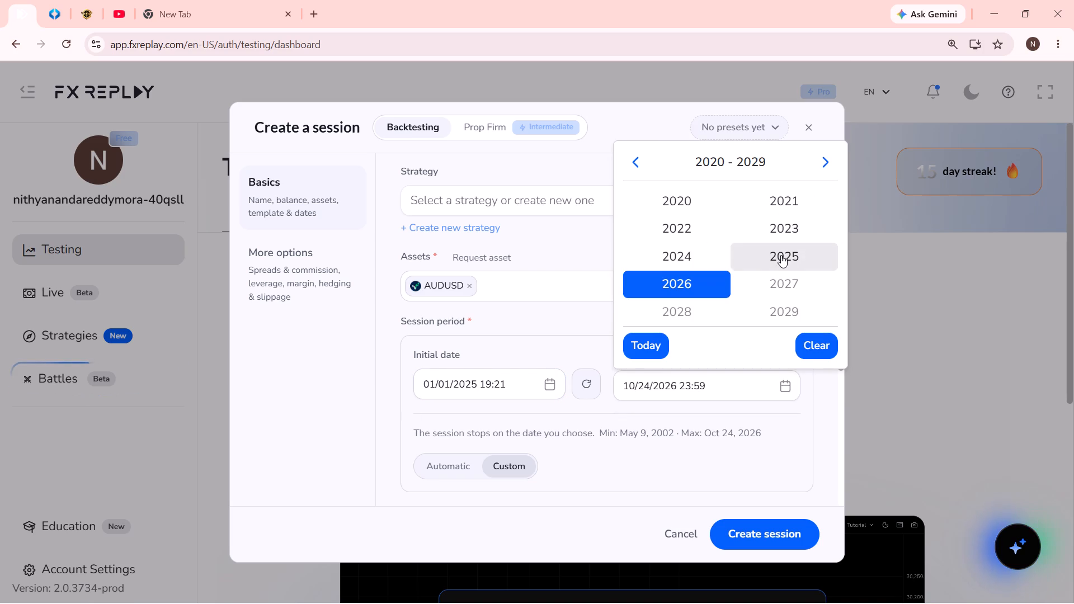
click(781, 255)
click(675, 465)
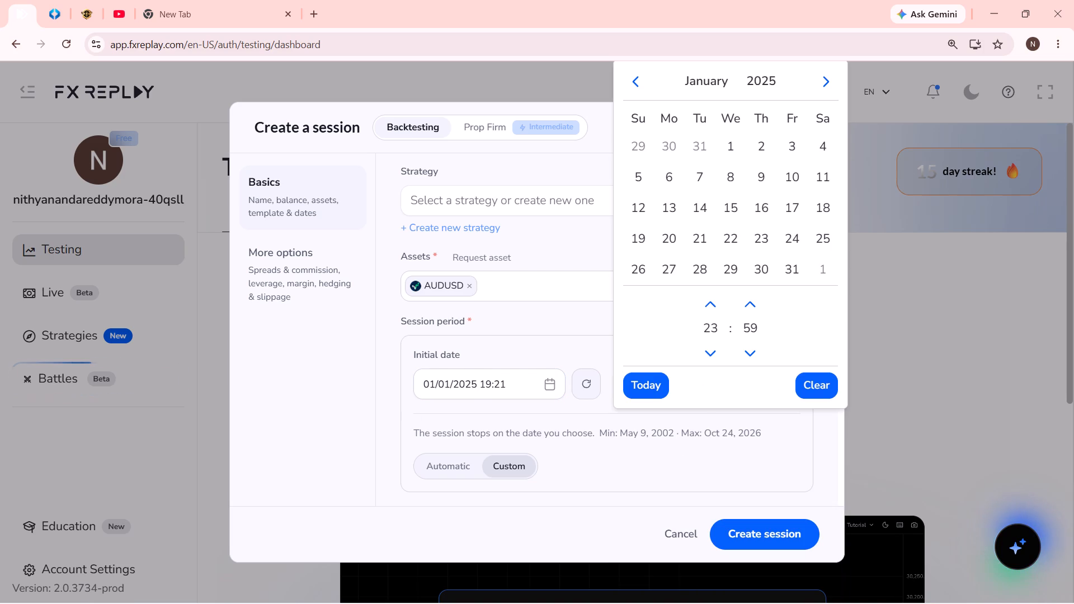
click(790, 272)
Choose the Legacy Chart charting engine and create the session.
scroll(678, 403, down, 5)
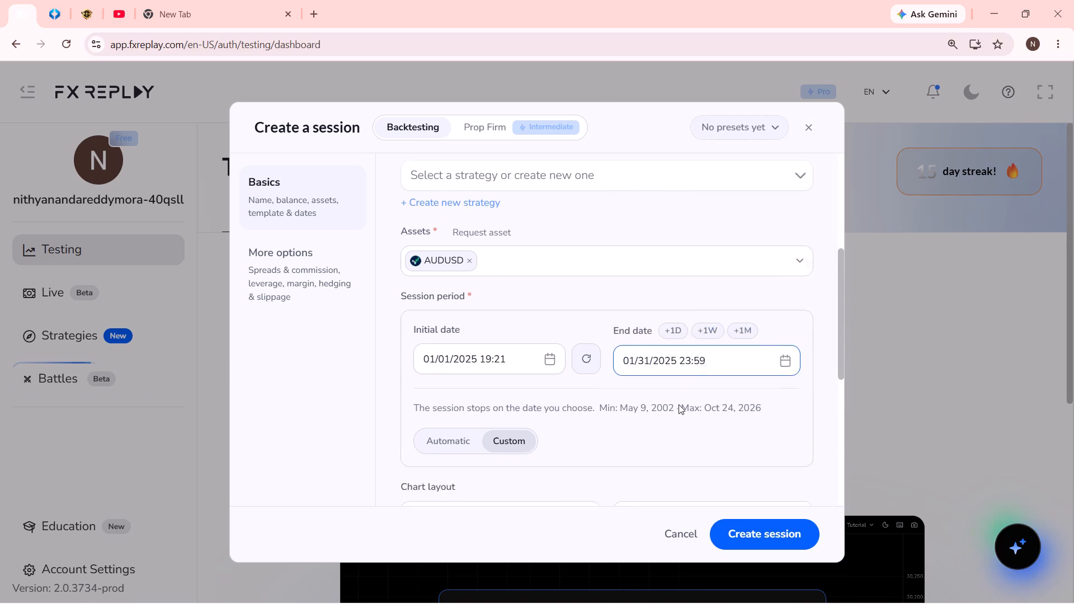
click(704, 291)
click(760, 542)
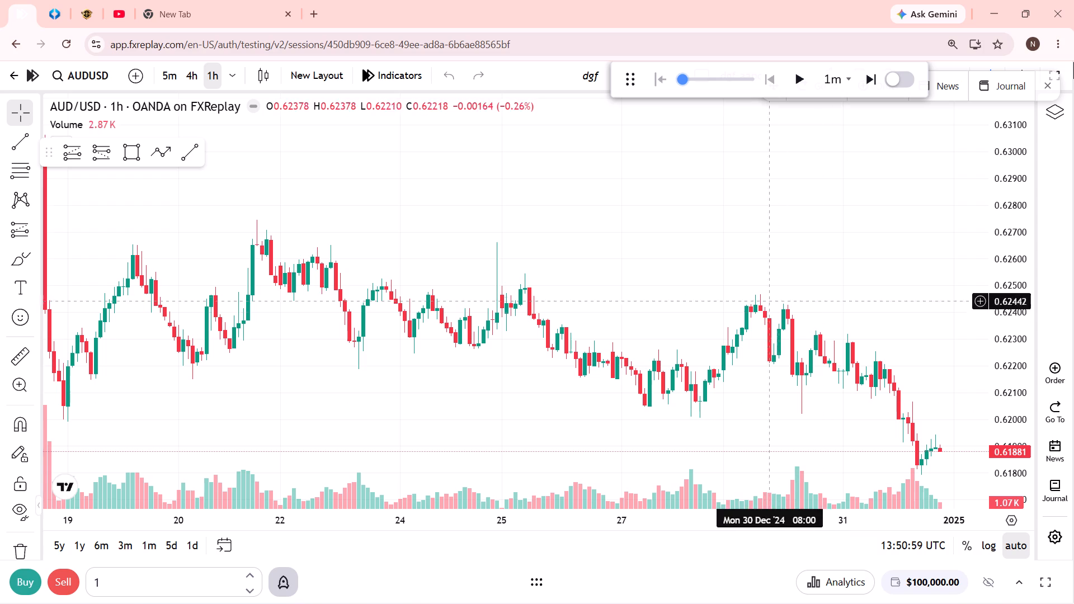
Dismiss the overlay covering the top of the chart and switch the session to full screen.
click(1045, 83)
click(1055, 73)
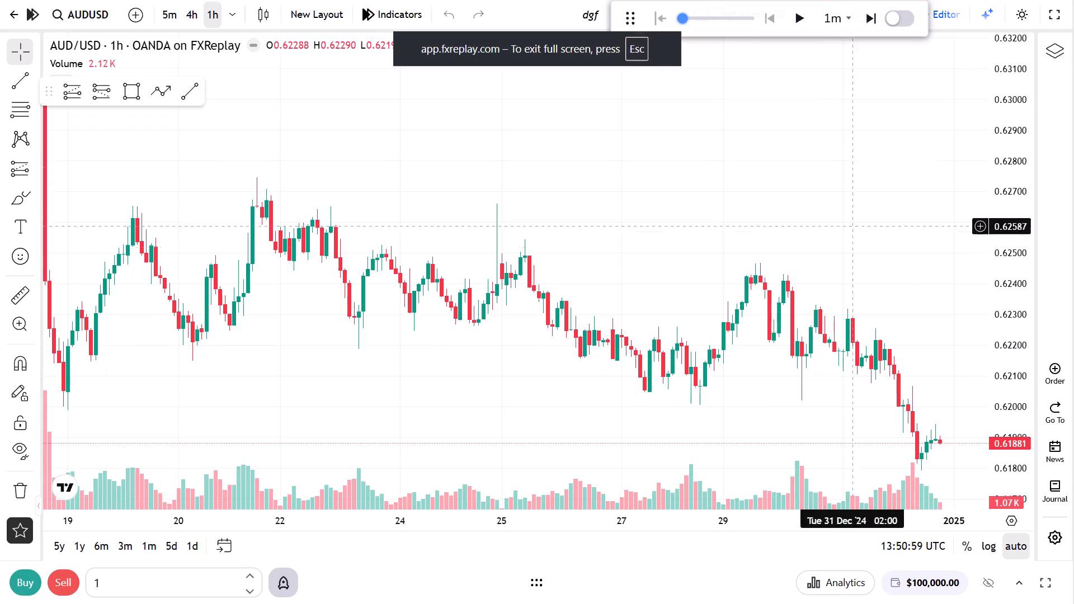
Remove the Volume indicator from the AUD/USD chart.
drag(816, 256, 807, 267)
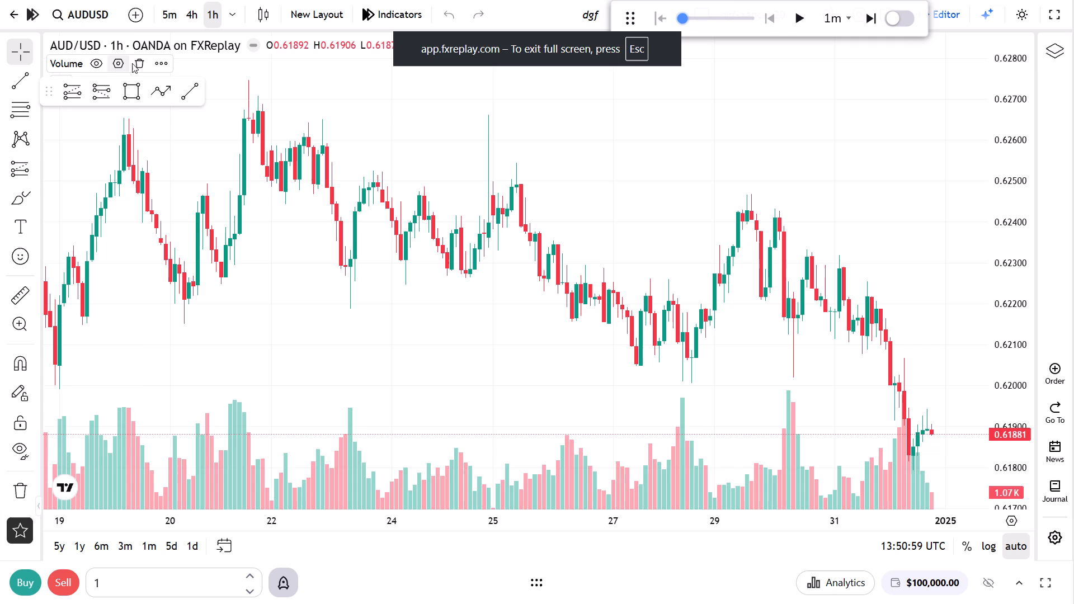
click(135, 63)
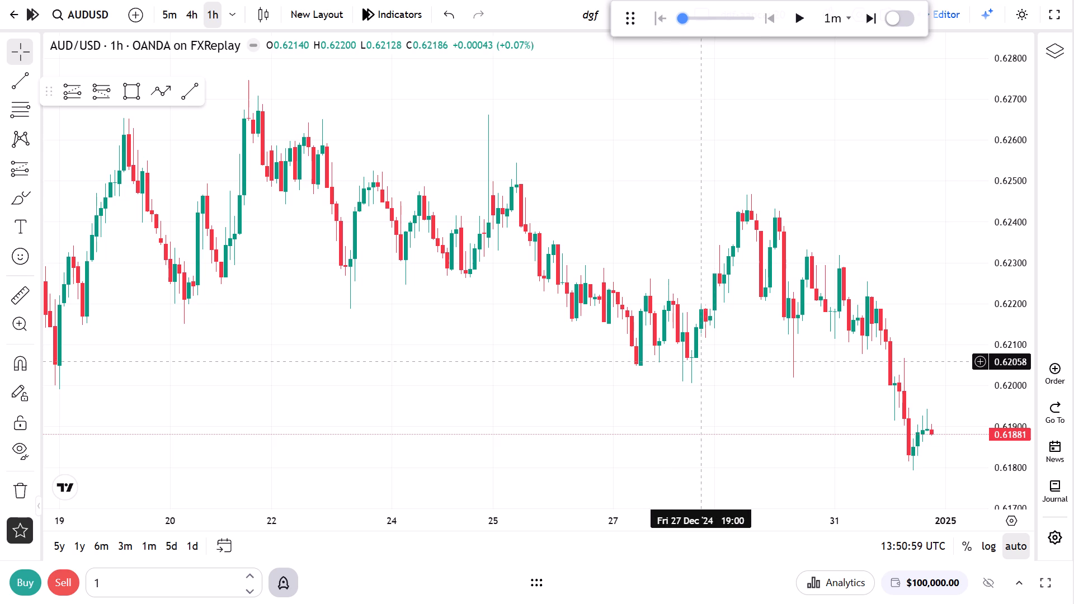
Adjust the favourite chart intervals: add 1 hour, 15 minutes and 1 minute, and remove 5 minutes and 4 hours.
click(222, 21)
click(232, 20)
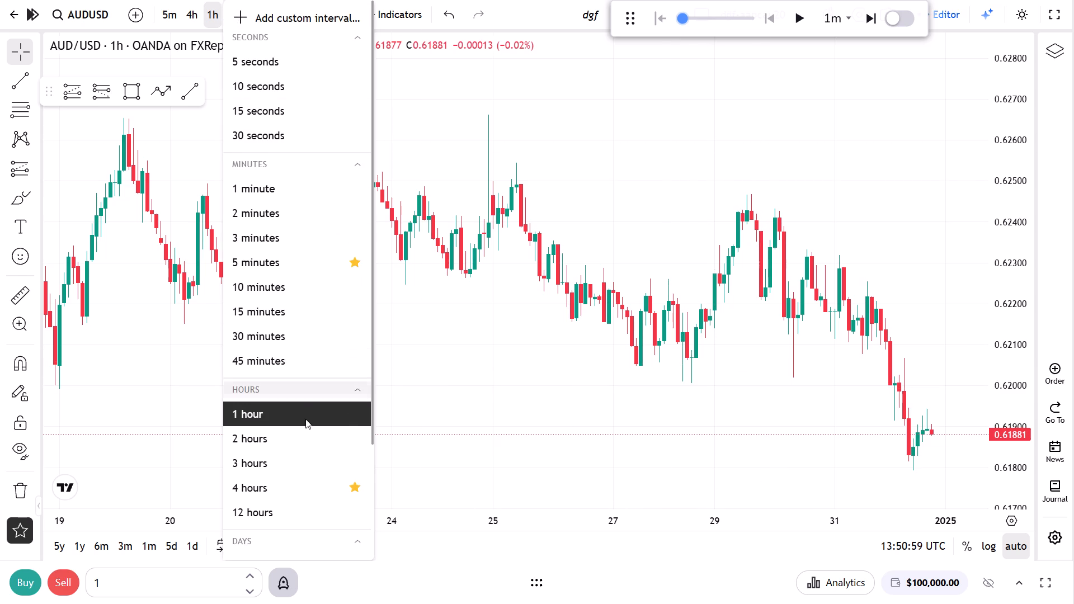
scroll(312, 489, down, 2)
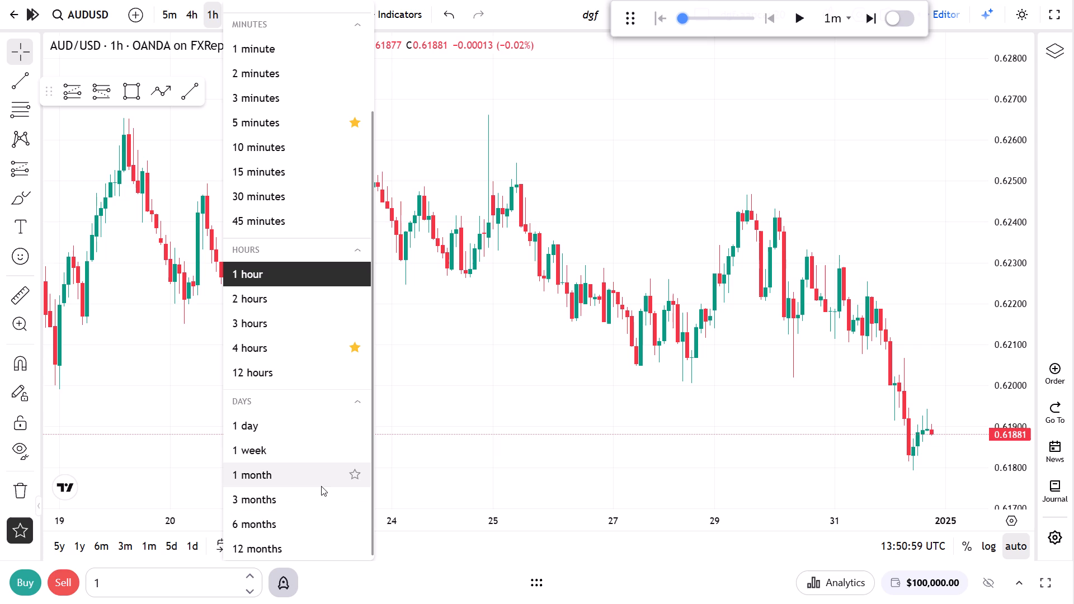
scroll(321, 469, down, 4)
scroll(314, 466, up, 1)
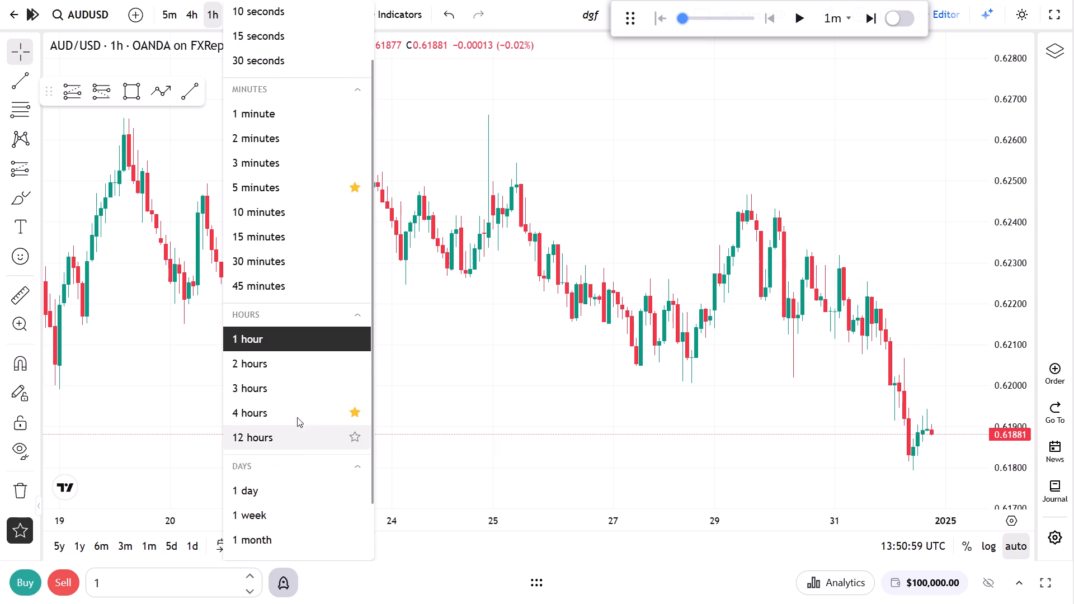
click(350, 336)
click(352, 229)
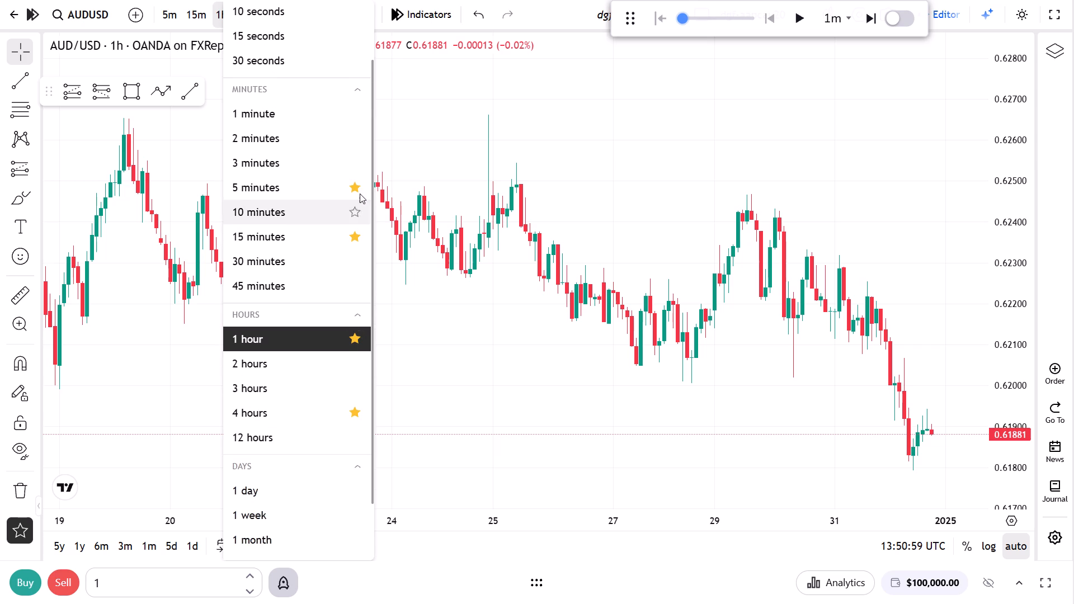
click(358, 190)
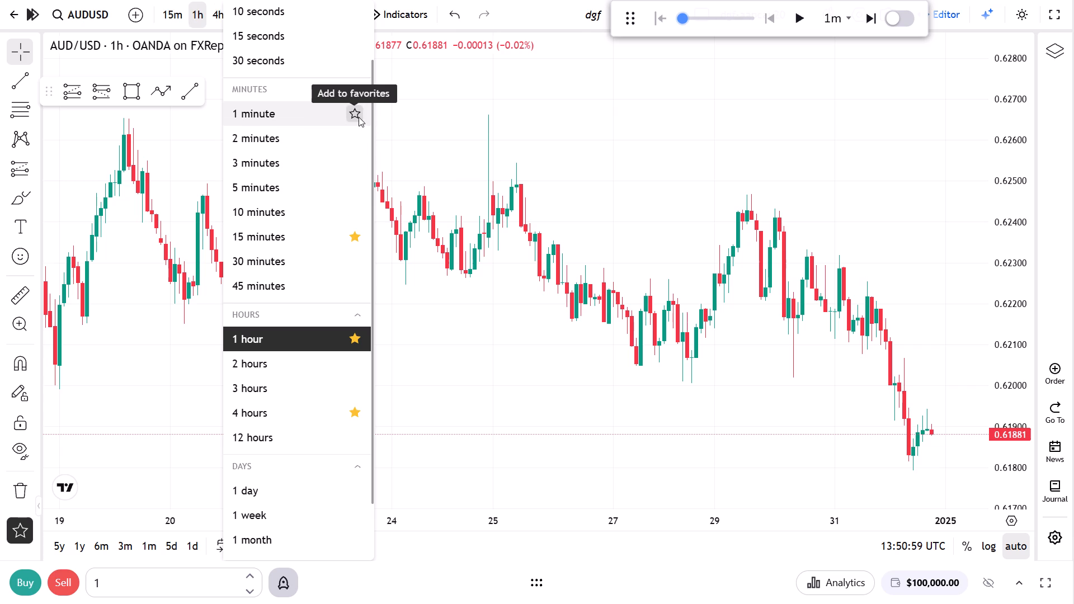
click(359, 117)
click(355, 413)
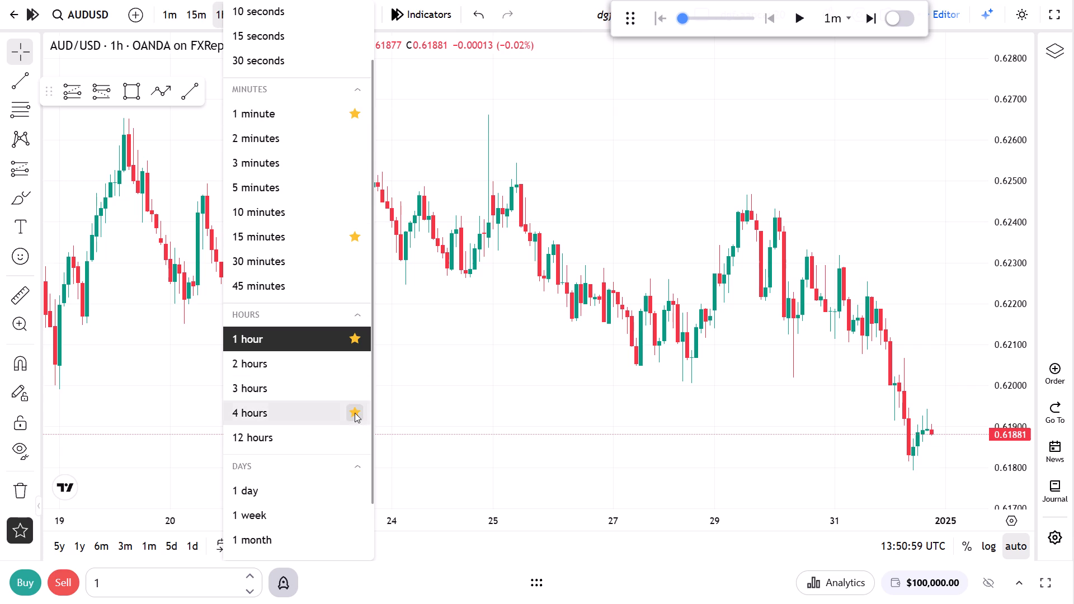
click(466, 406)
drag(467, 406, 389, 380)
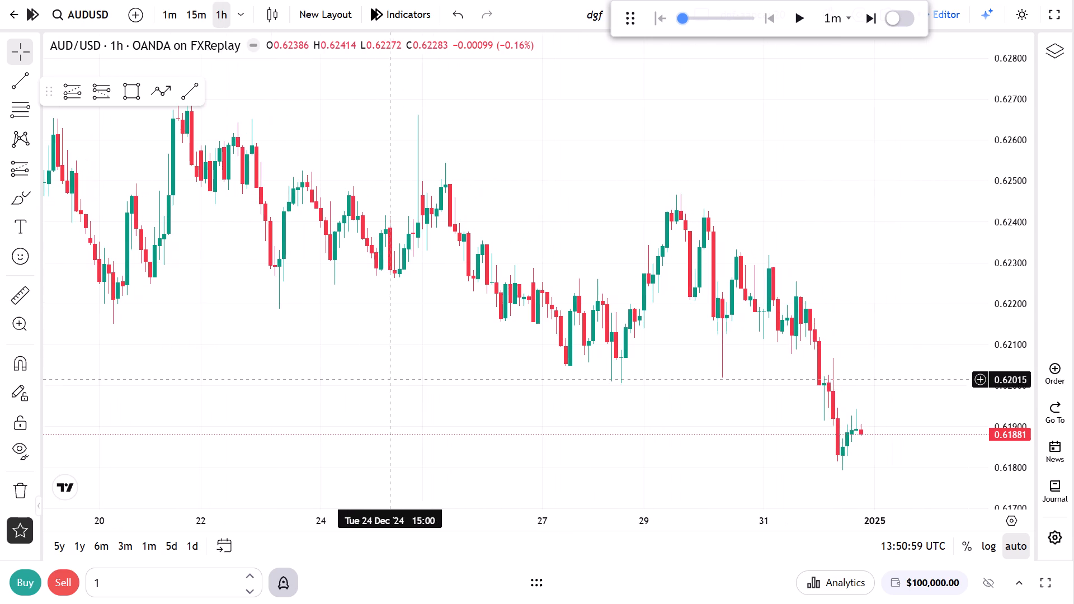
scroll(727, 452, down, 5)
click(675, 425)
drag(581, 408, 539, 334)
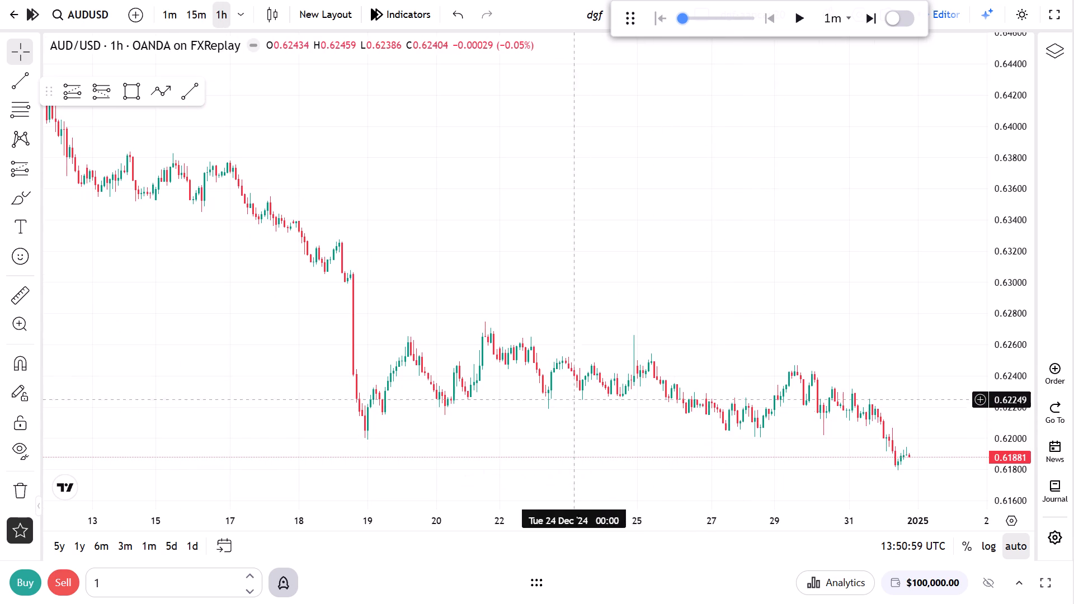
Draw a nearly horizontal trend line at about 0.6199 from the 19 Dec 2024 low to the 31 Dec 14:00 candle.
drag(539, 334, 520, 252)
click(1032, 429)
drag(1028, 424, 1026, 337)
drag(840, 375, 823, 261)
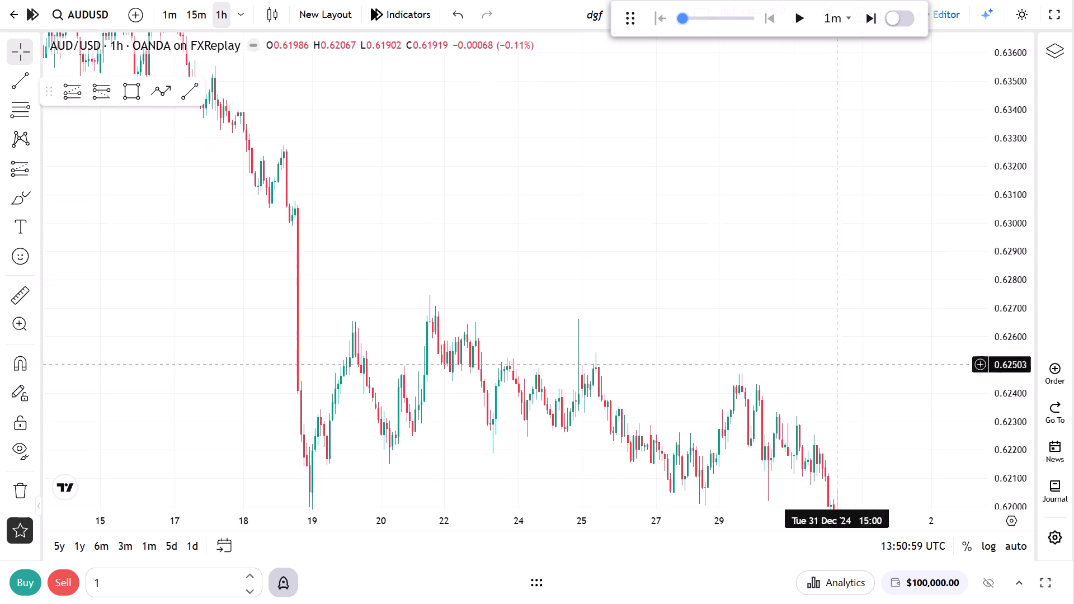
drag(823, 261, 824, 181)
click(185, 103)
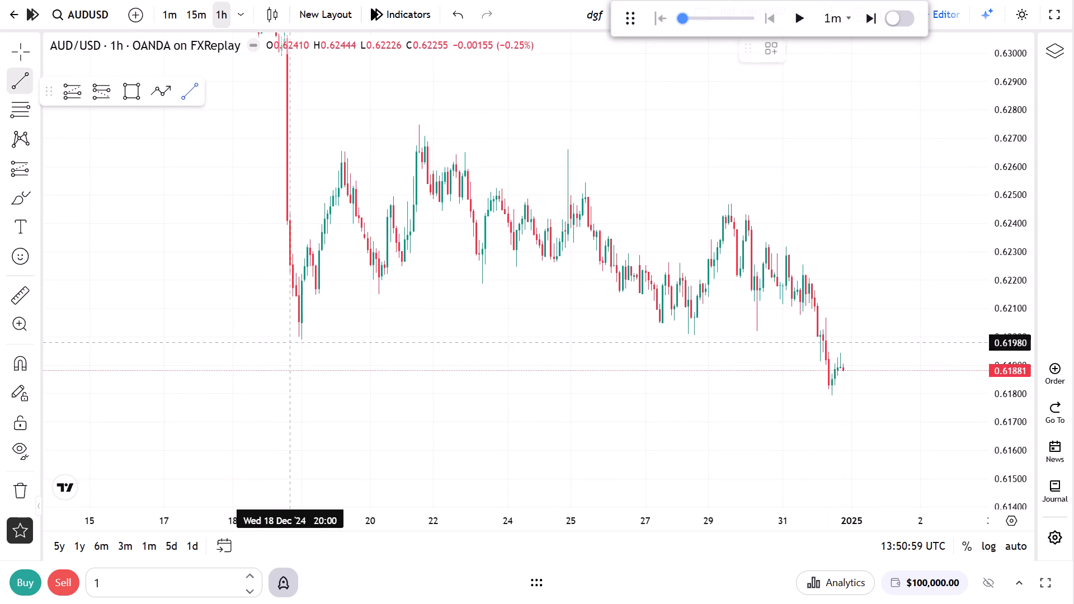
click(302, 339)
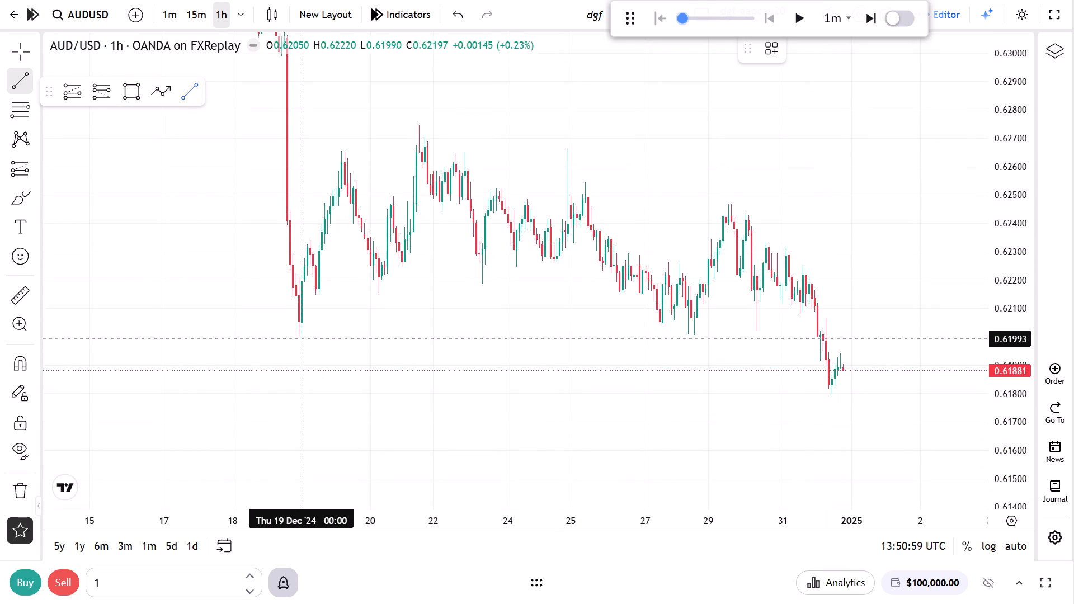
click(824, 338)
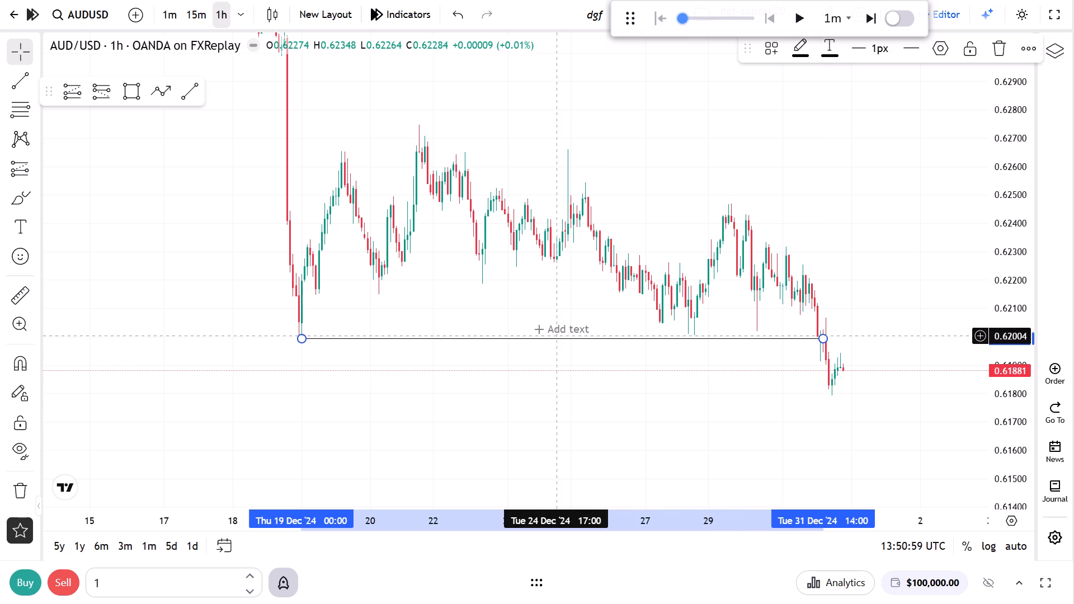
Label the new trend line with the text 1HB.
click(556, 336)
click(558, 324)
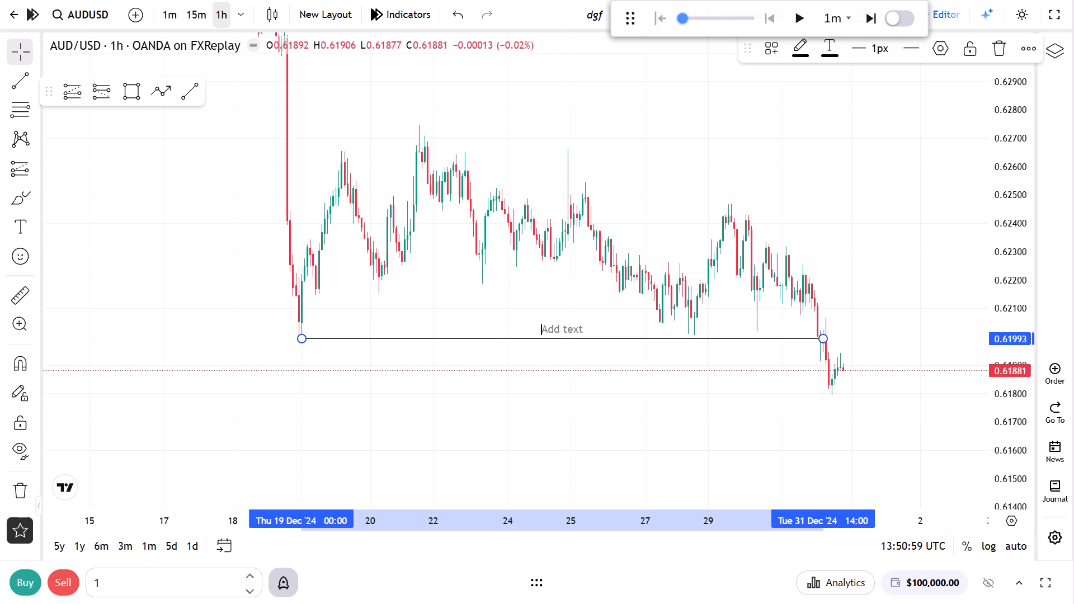
key(1)
text(HB)
click(591, 403)
click(592, 403)
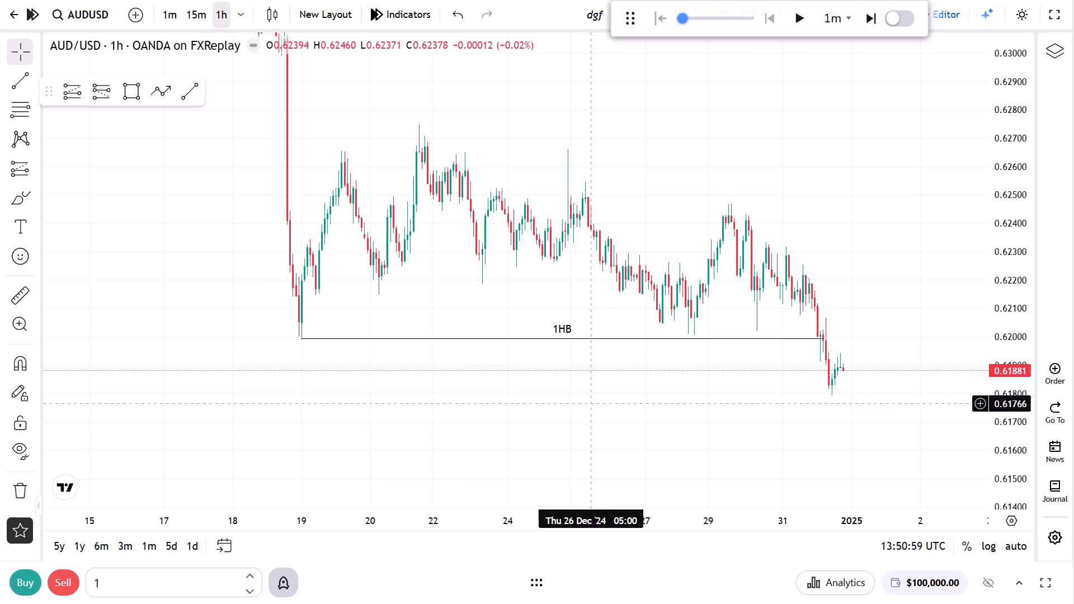
Switch the AUD/USD chart to the 15-minute interval.
scroll(591, 398, up, 1)
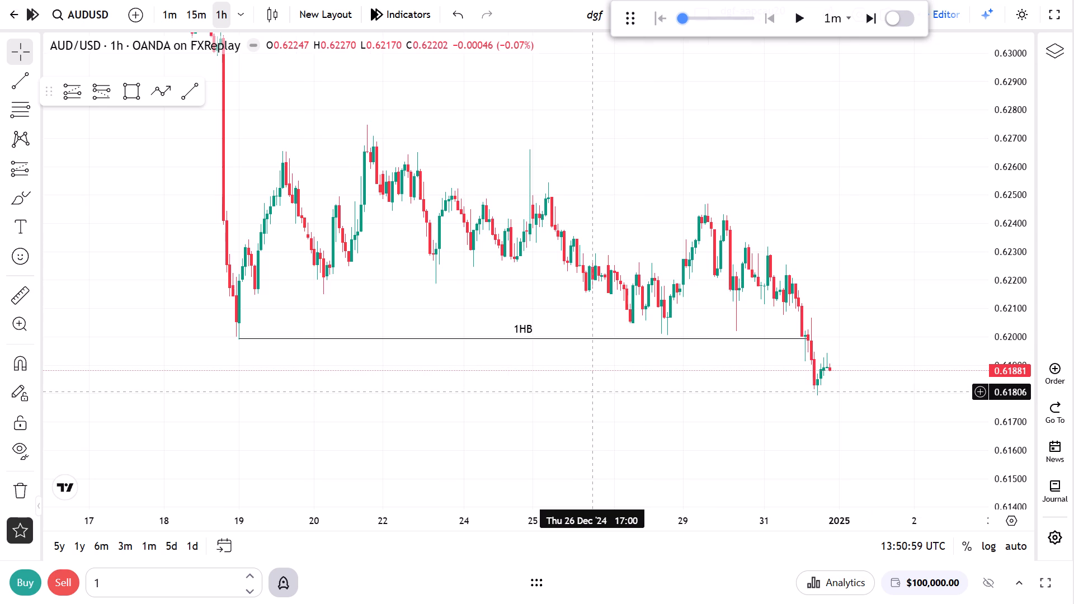
click(591, 392)
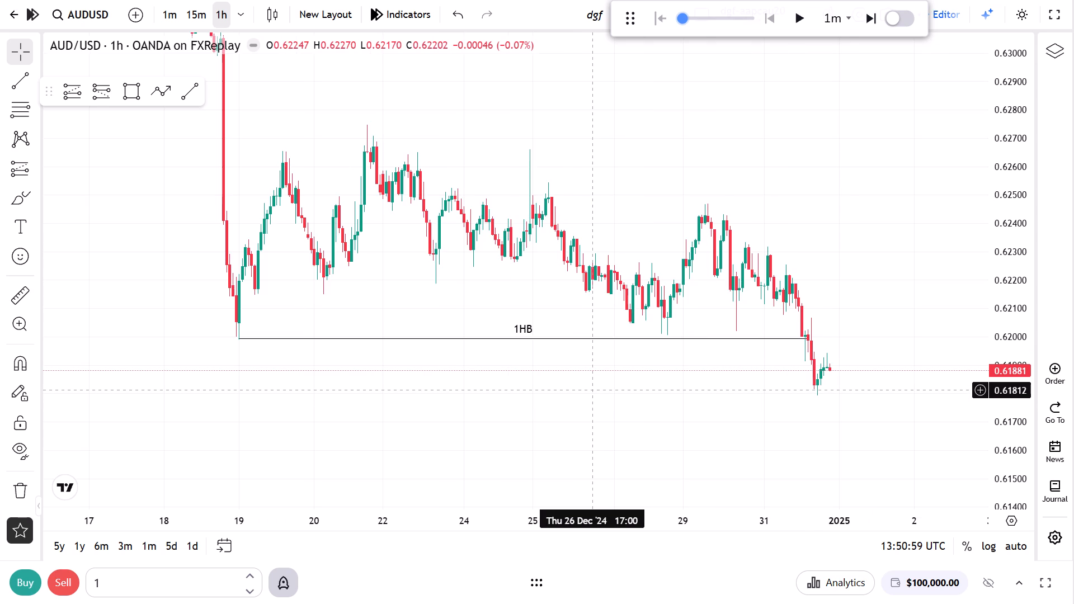
drag(591, 390, 580, 399)
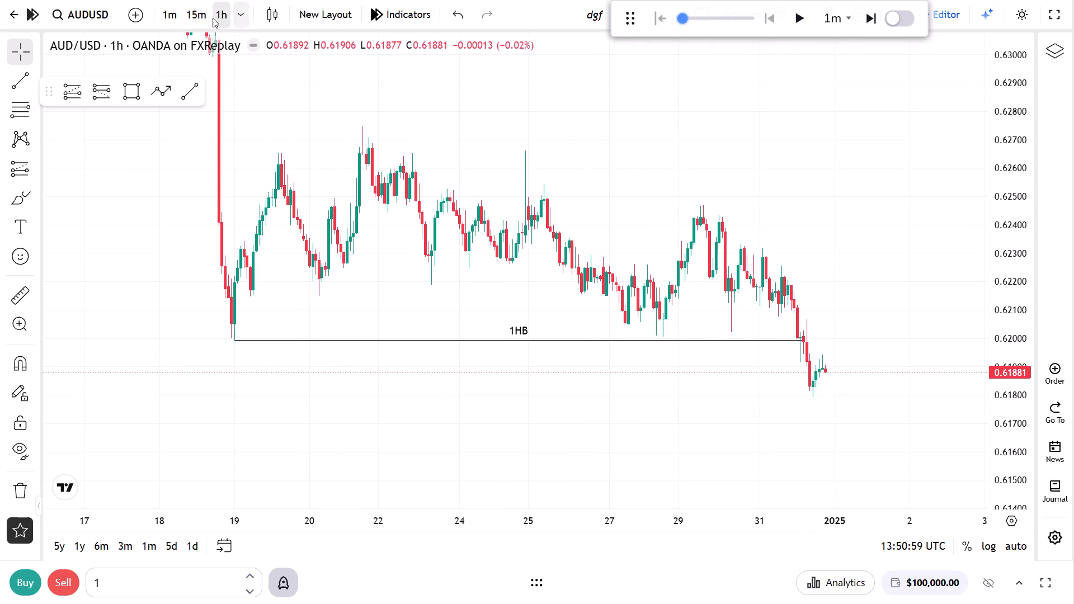
click(192, 16)
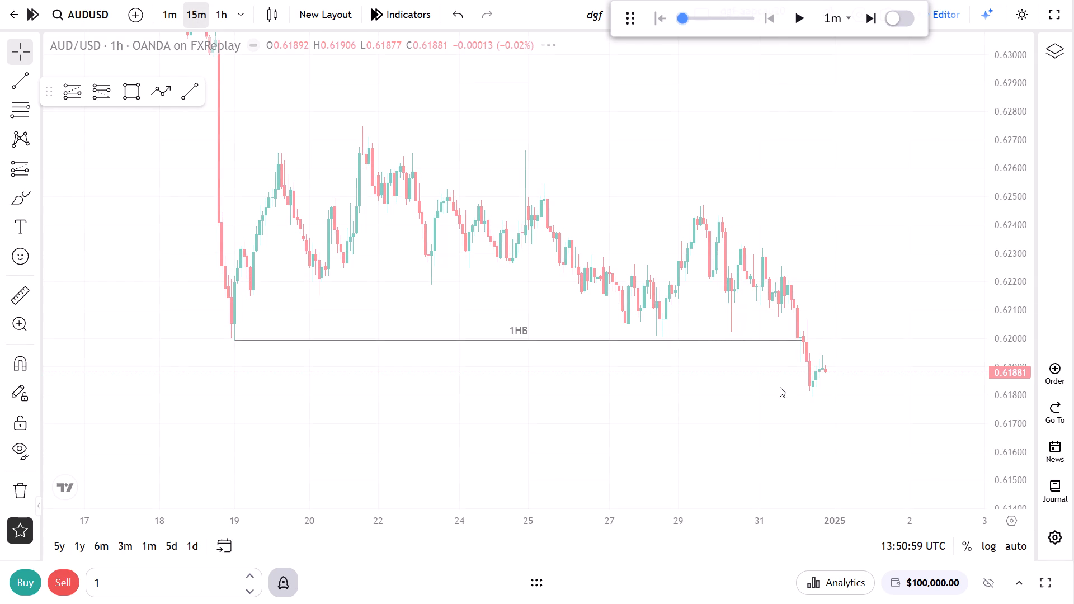
Examine the 15-minute price action above the 1HB line, from the 19 Dec low forward through late December.
scroll(780, 387, down, 10)
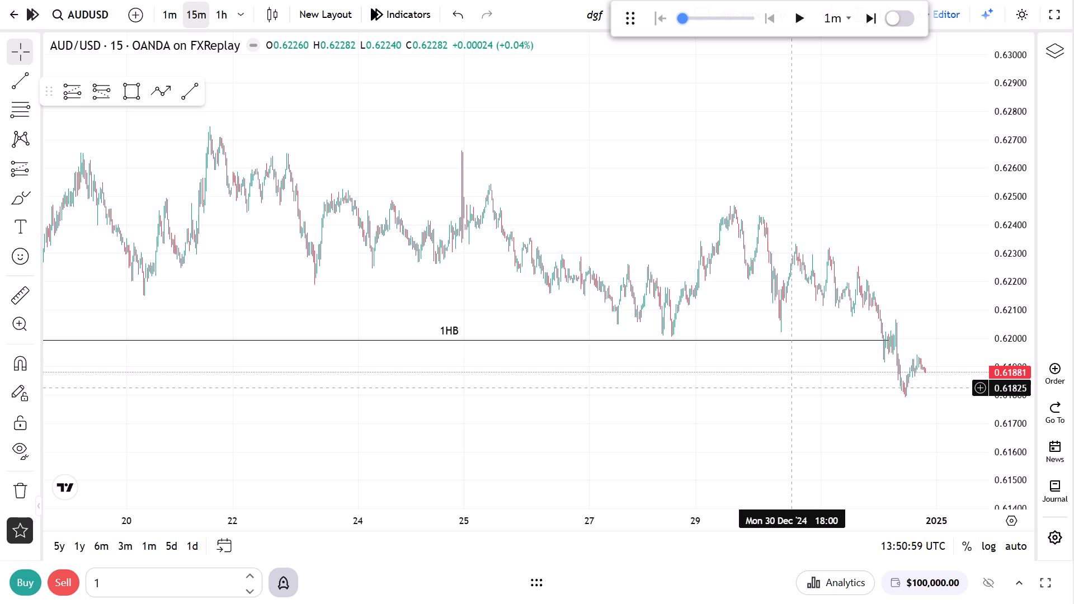
scroll(793, 390, up, 4)
scroll(793, 390, down, 15)
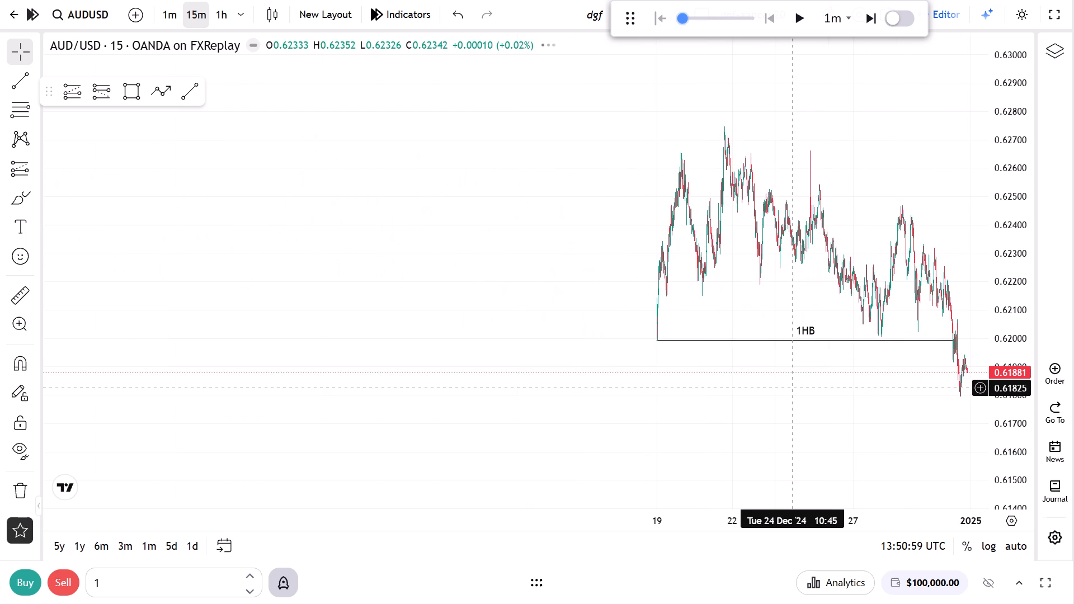
scroll(793, 388, up, 12)
drag(632, 374, 925, 408)
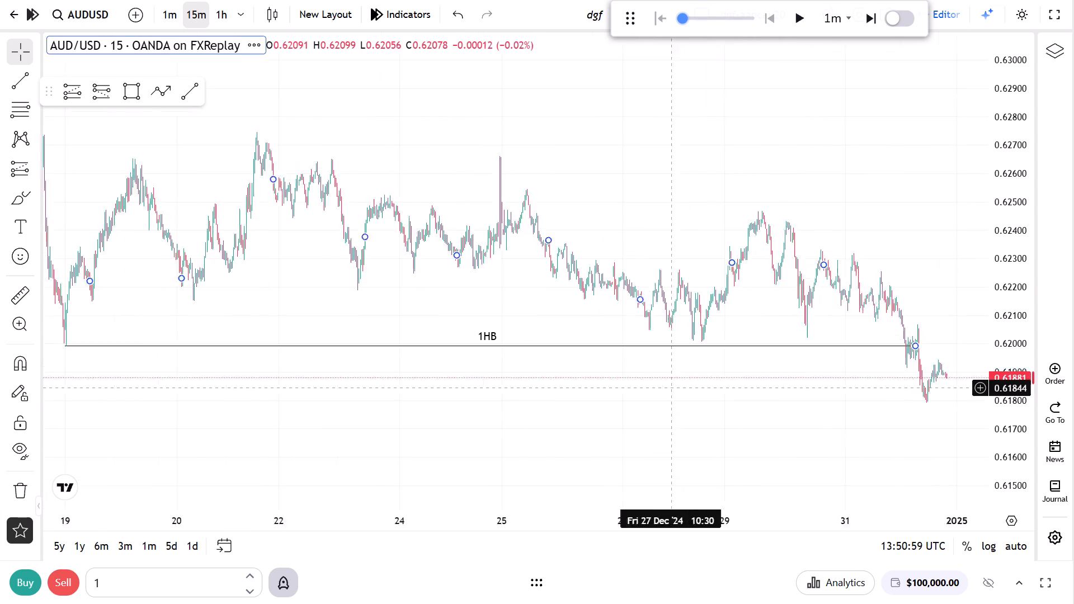
drag(925, 408, 981, 407)
scroll(954, 411, up, 4)
drag(384, 422, 649, 431)
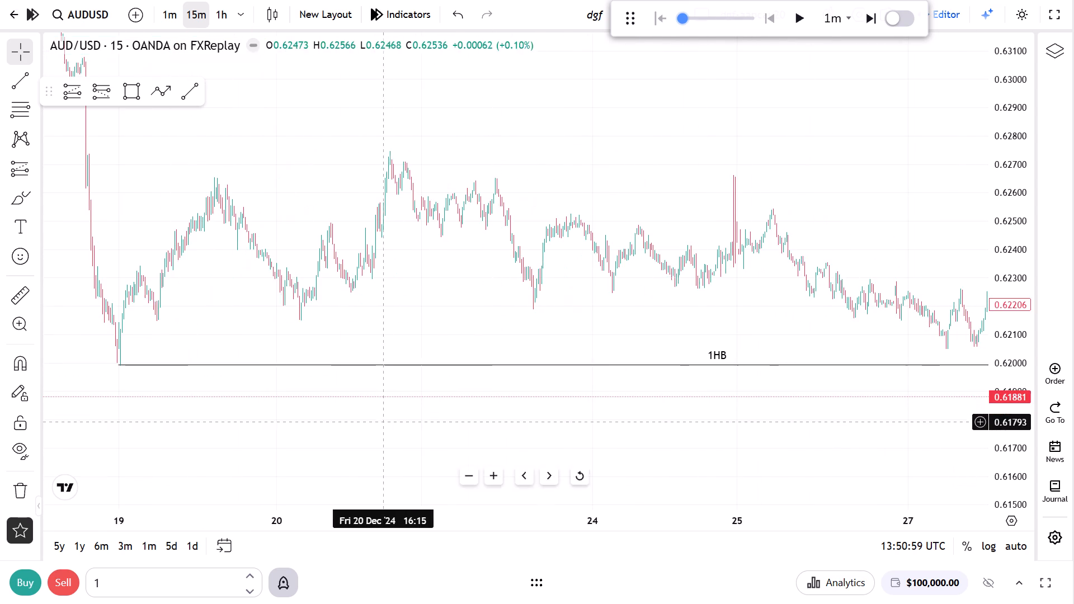
drag(649, 431, 978, 423)
scroll(541, 454, up, 5)
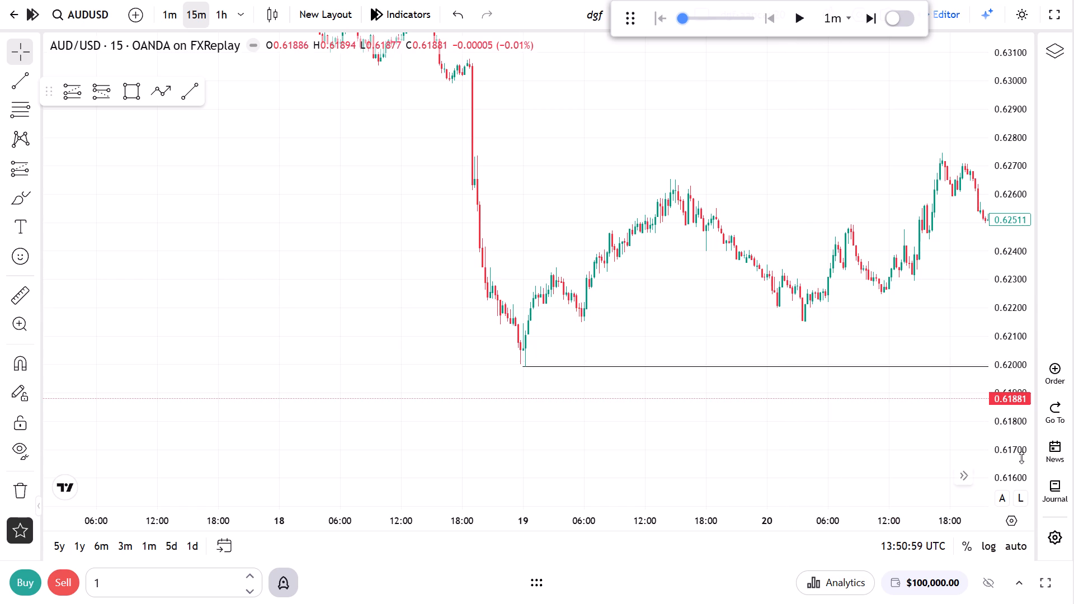
drag(1021, 457, 1018, 131)
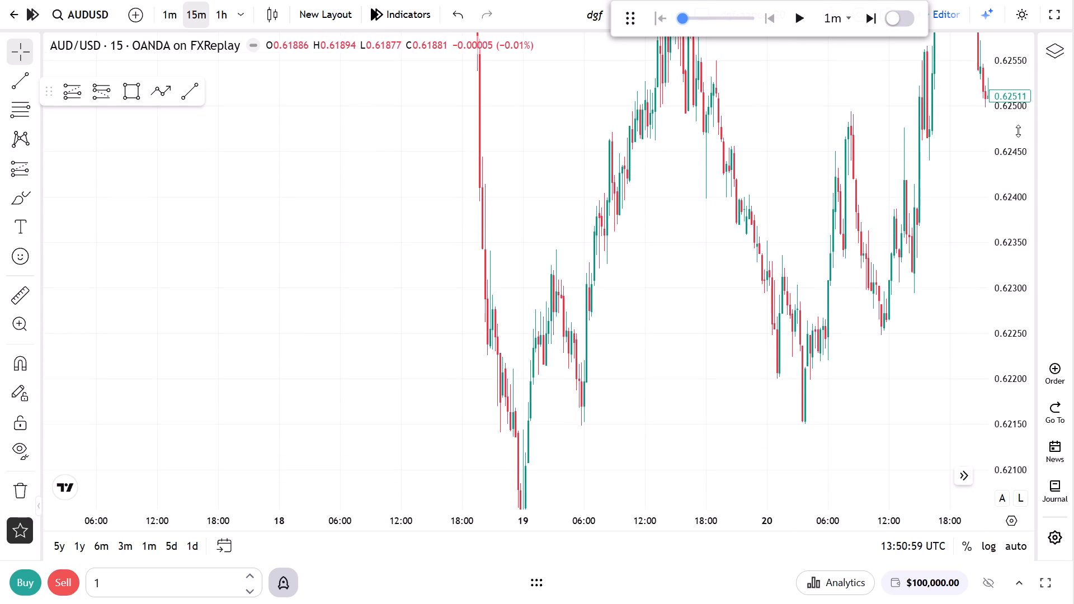
drag(1018, 131, 1036, 378)
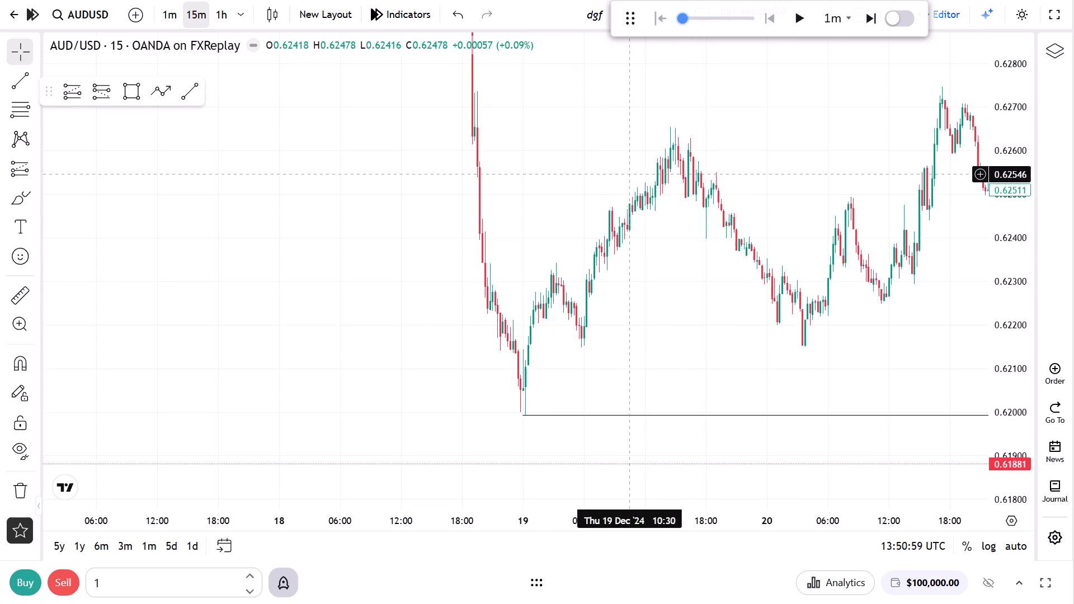
drag(812, 342, 488, 404)
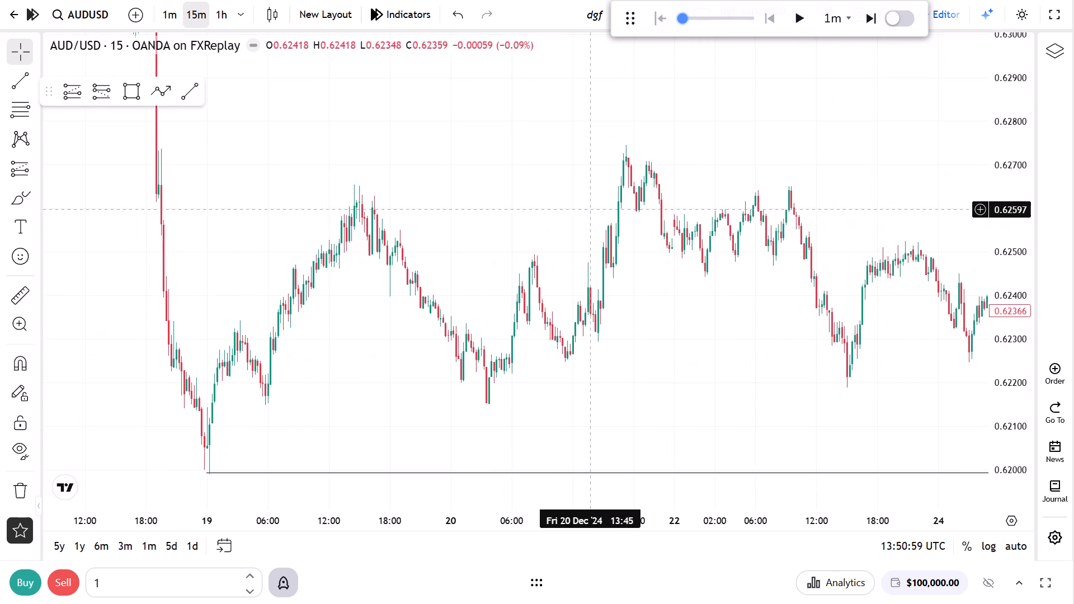
drag(662, 284, 555, 270)
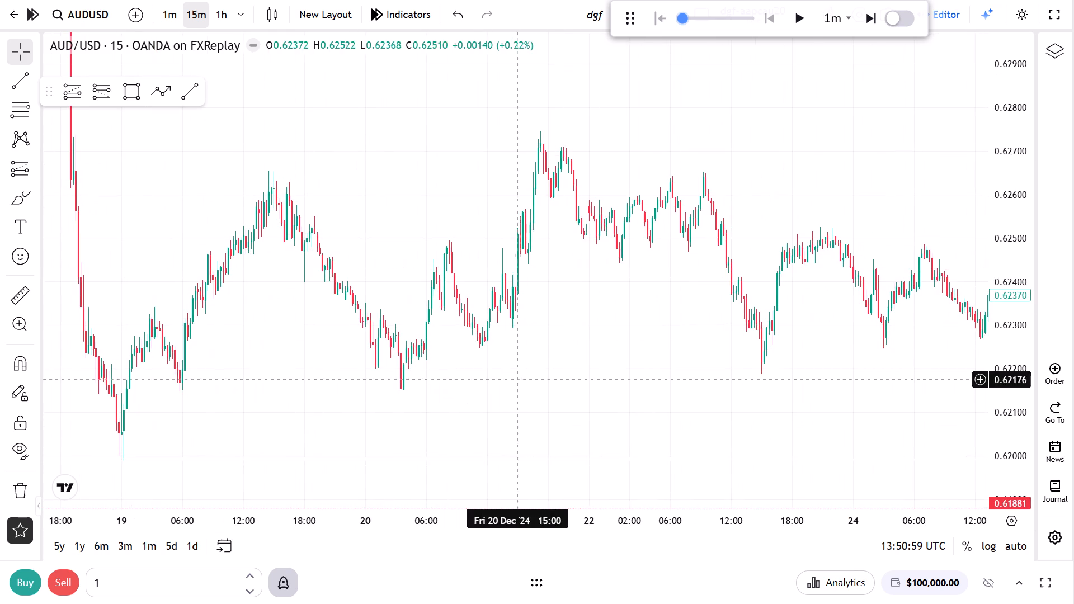
drag(536, 391, 322, 376)
drag(410, 360, 222, 348)
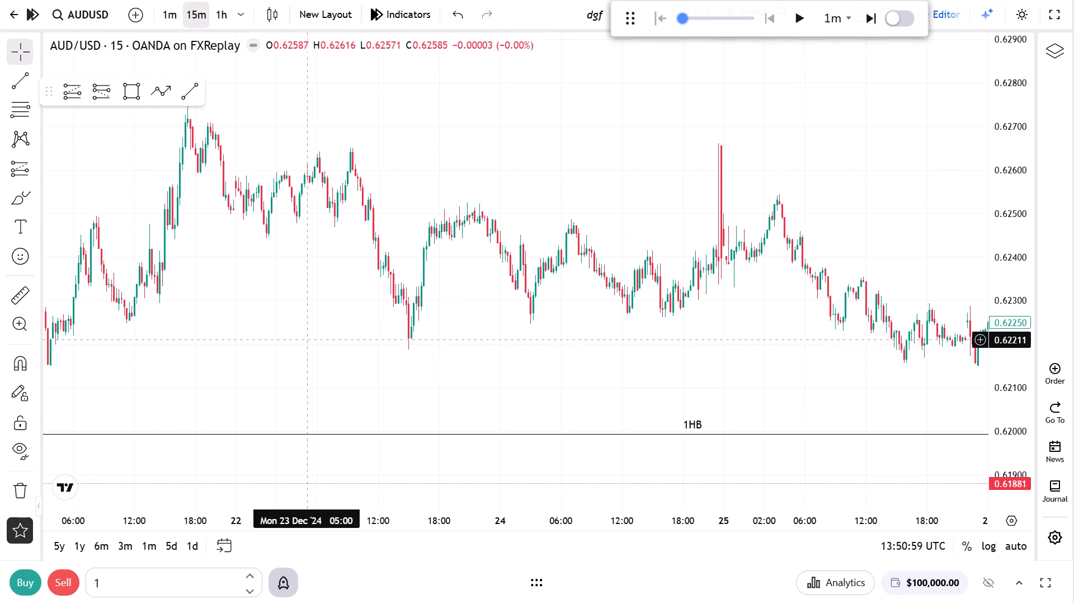
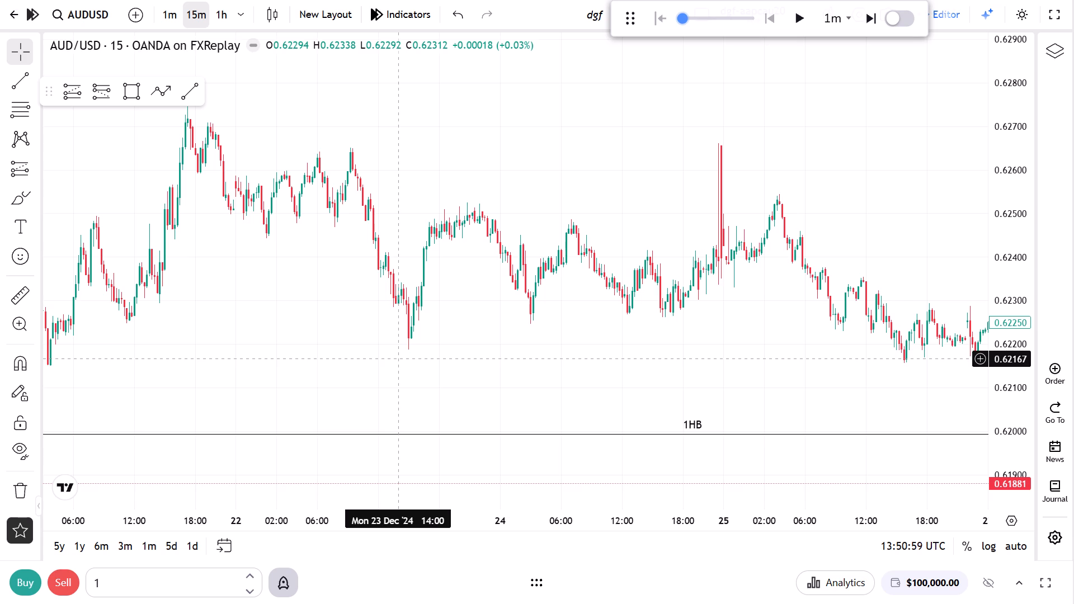
Examine the 15-minute price action from 24 December through the final candles of 31 December around and below the 1HB line.
drag(597, 381, 591, 381)
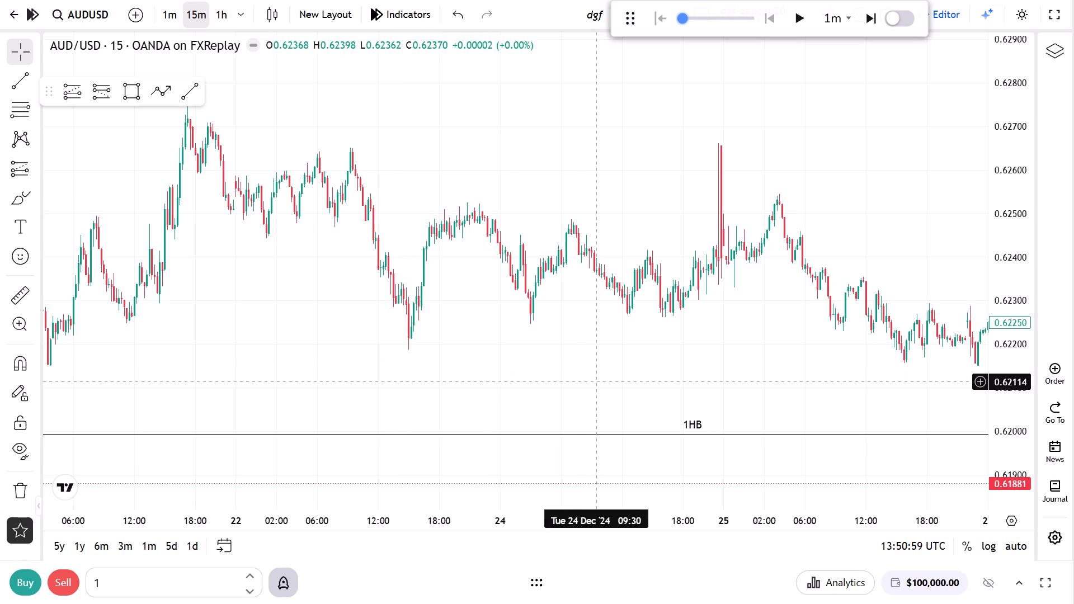
drag(591, 381, 177, 288)
scroll(691, 405, down, 5)
drag(708, 412, 332, 413)
scroll(529, 475, up, 6)
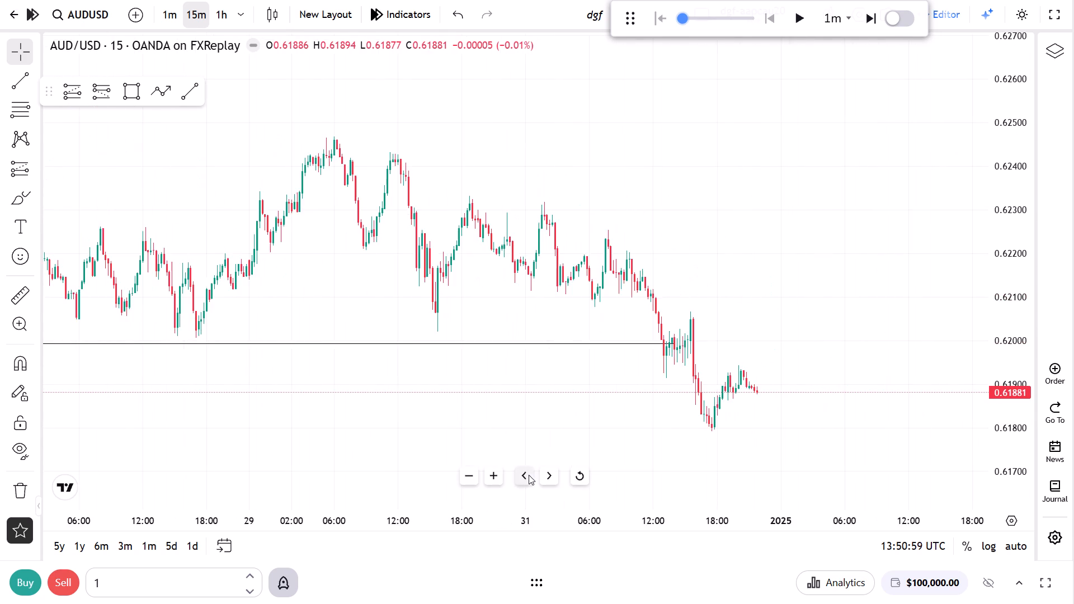
scroll(592, 482, up, 3)
click(658, 446)
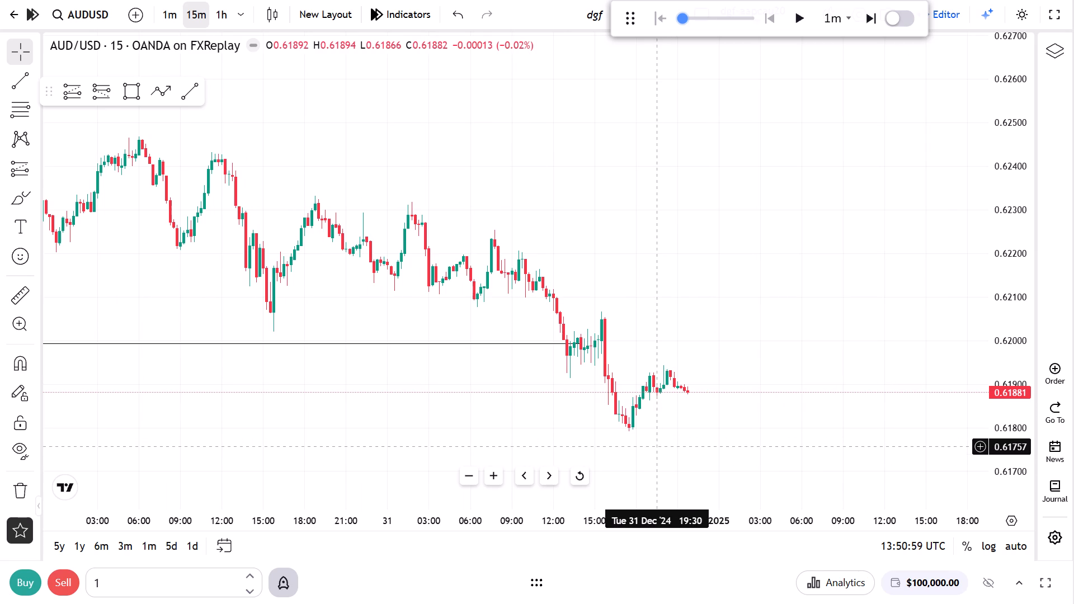
drag(660, 443, 745, 375)
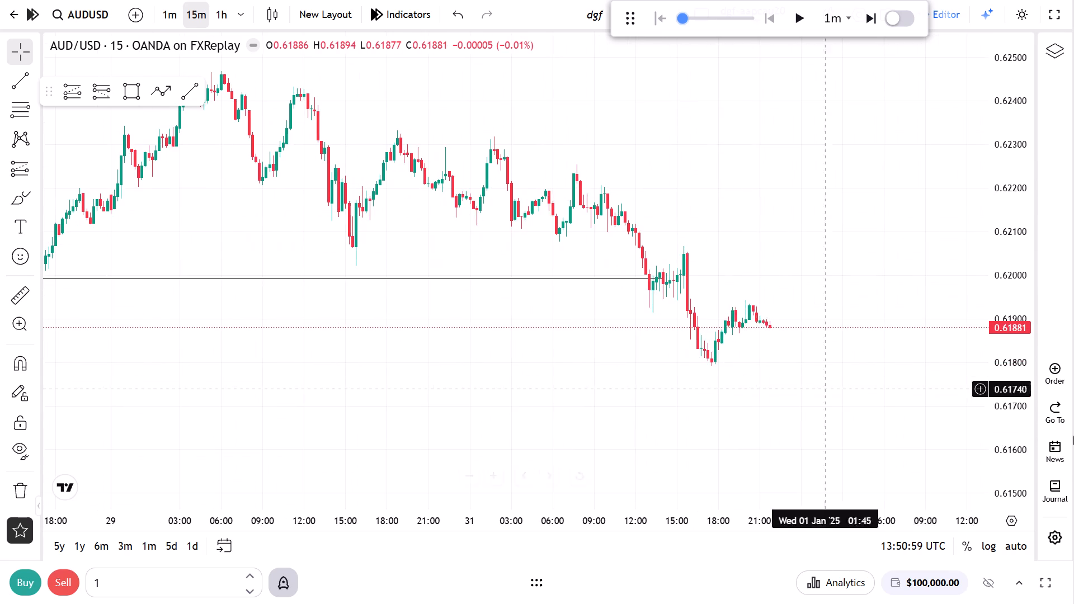
drag(1013, 471, 996, 132)
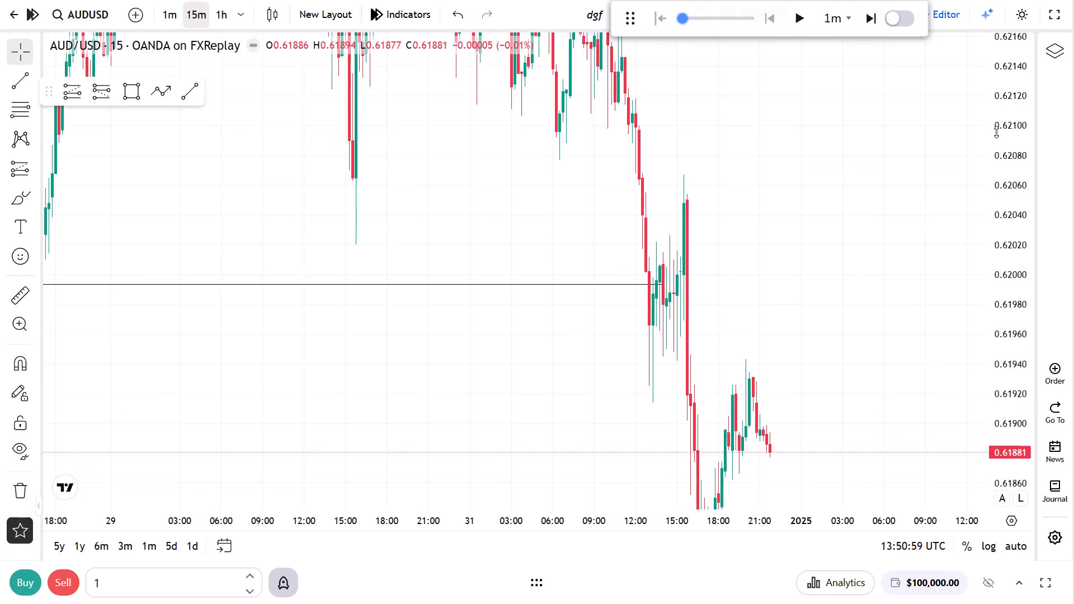
drag(996, 132, 950, 386)
scroll(593, 337, up, 5)
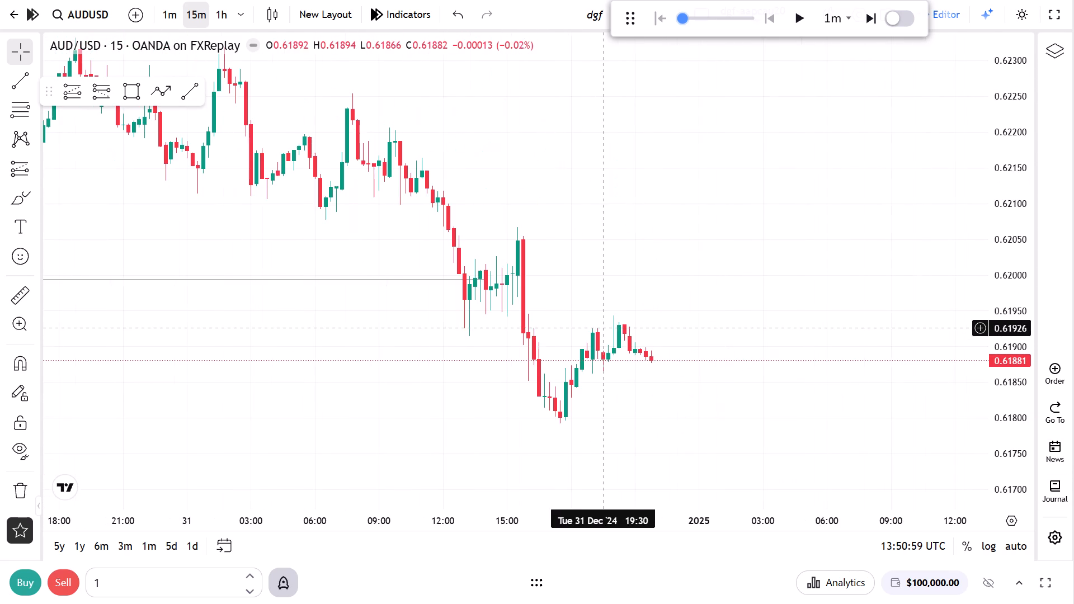
Play the replay briefly past the 31 December close into the first candle of the new session, and pause it.
click(795, 22)
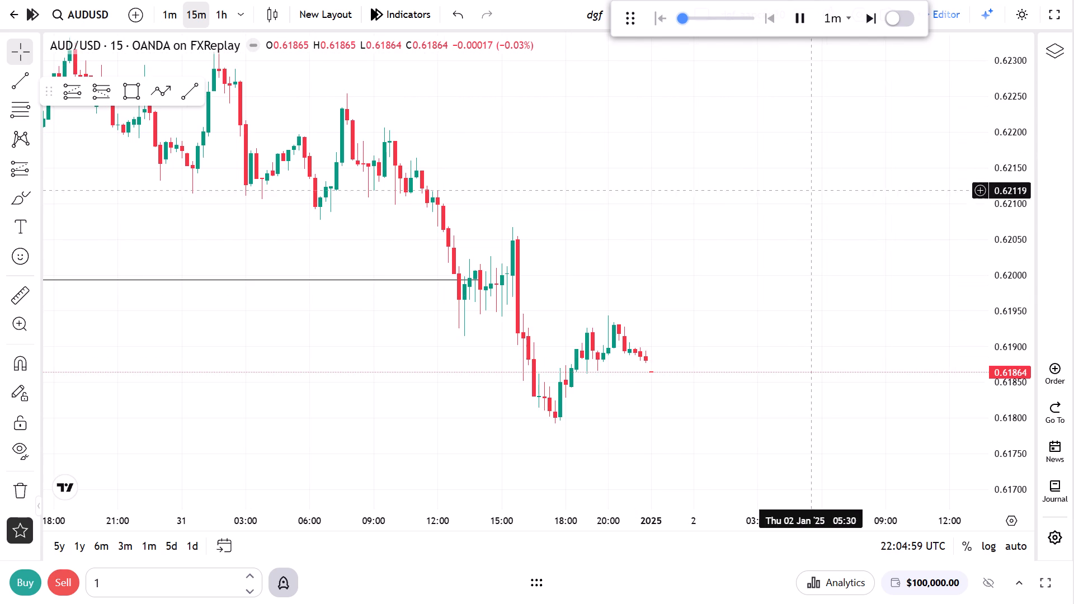
click(795, 15)
Set the chart's time zone to (UTC+5:30) Kolkata.
click(918, 554)
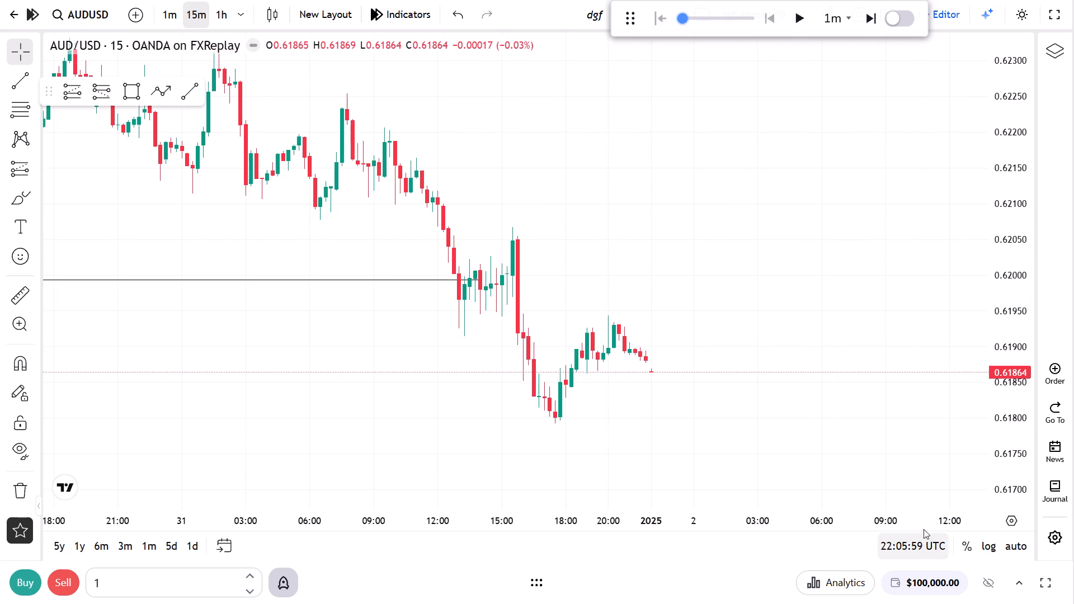
scroll(927, 412, down, 11)
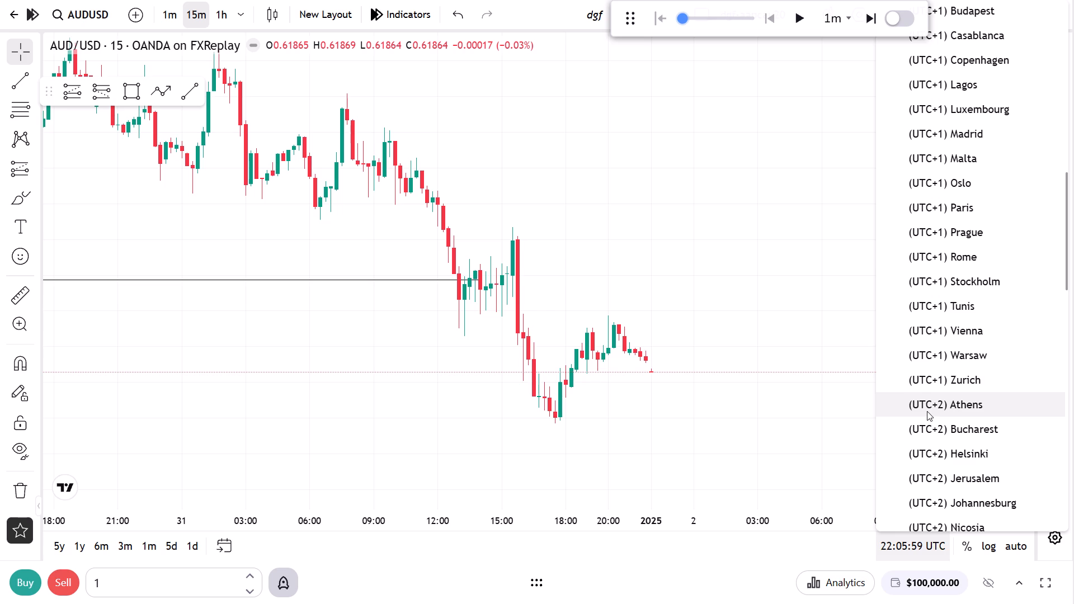
scroll(927, 411, down, 10)
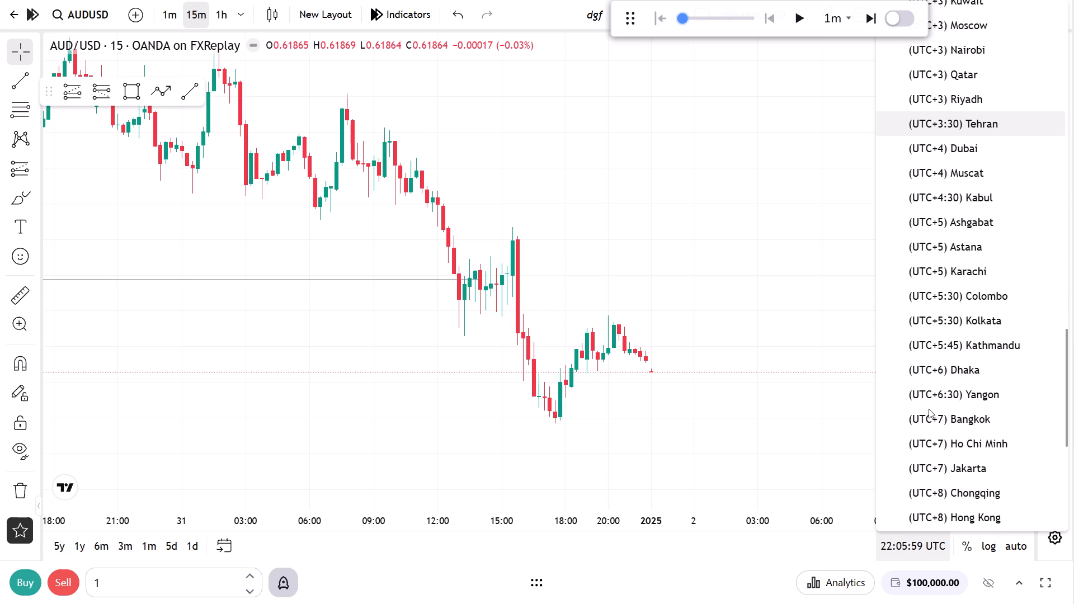
click(976, 322)
Resume the replay and set its step interval to 15m, following the new candles of 2 January.
drag(760, 352, 813, 313)
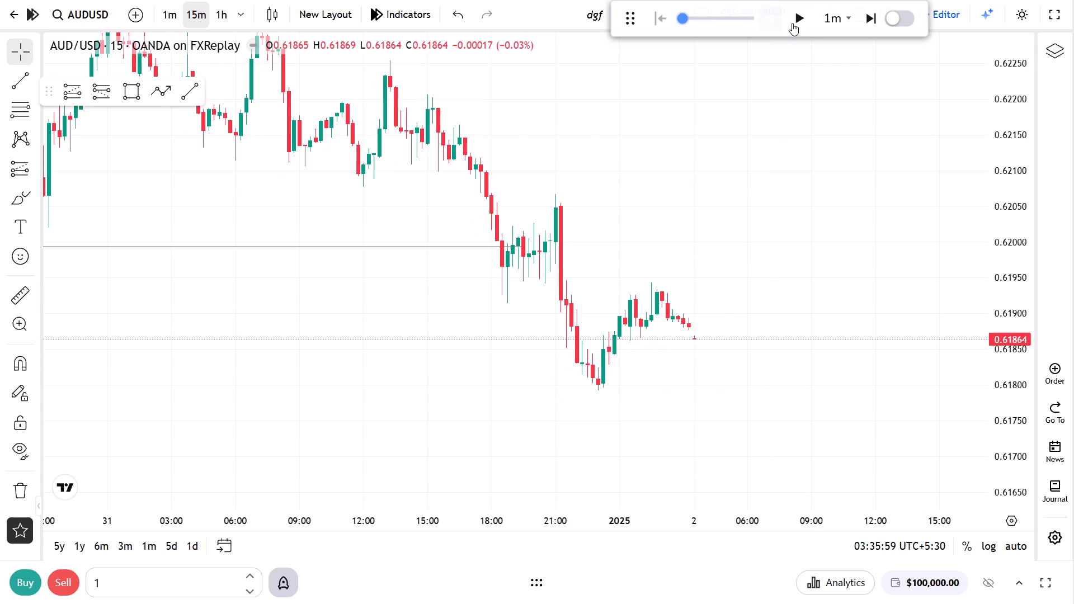
click(798, 22)
click(838, 21)
scroll(836, 181, down, 2)
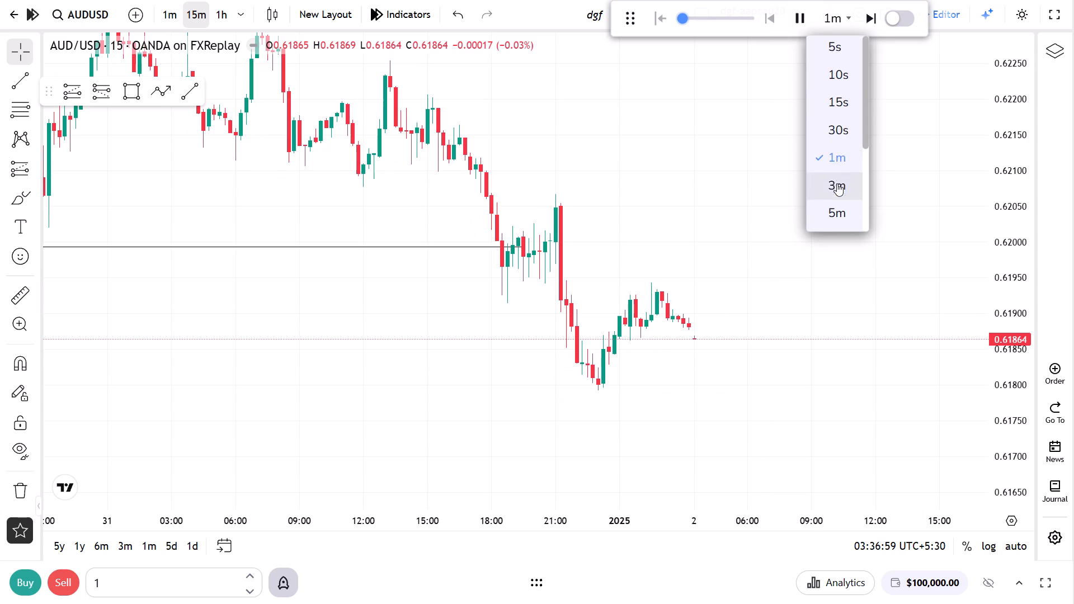
click(845, 123)
drag(765, 265, 784, 267)
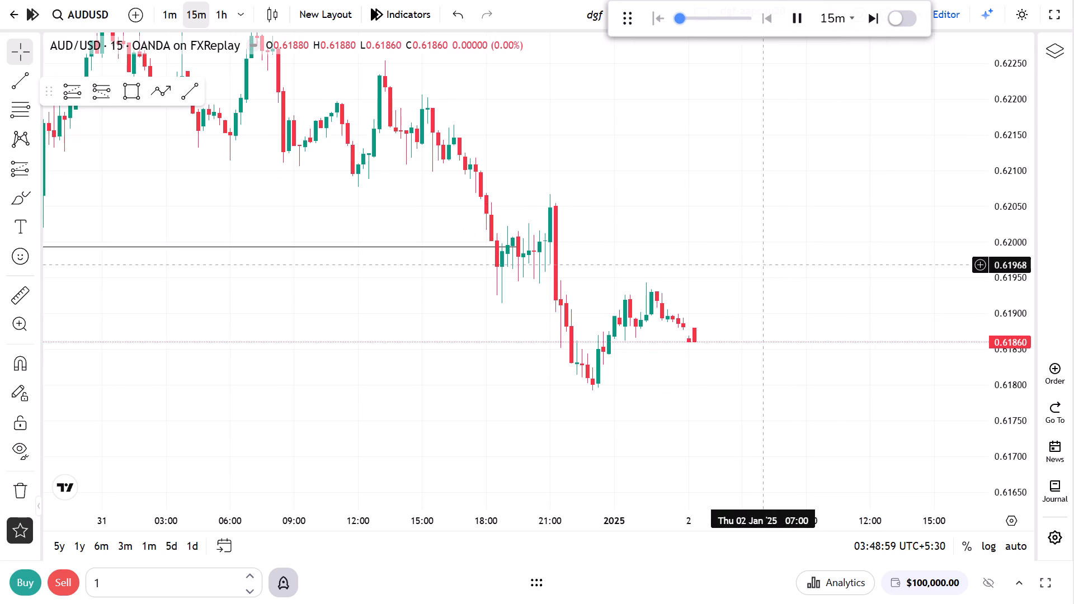
drag(784, 267, 856, 285)
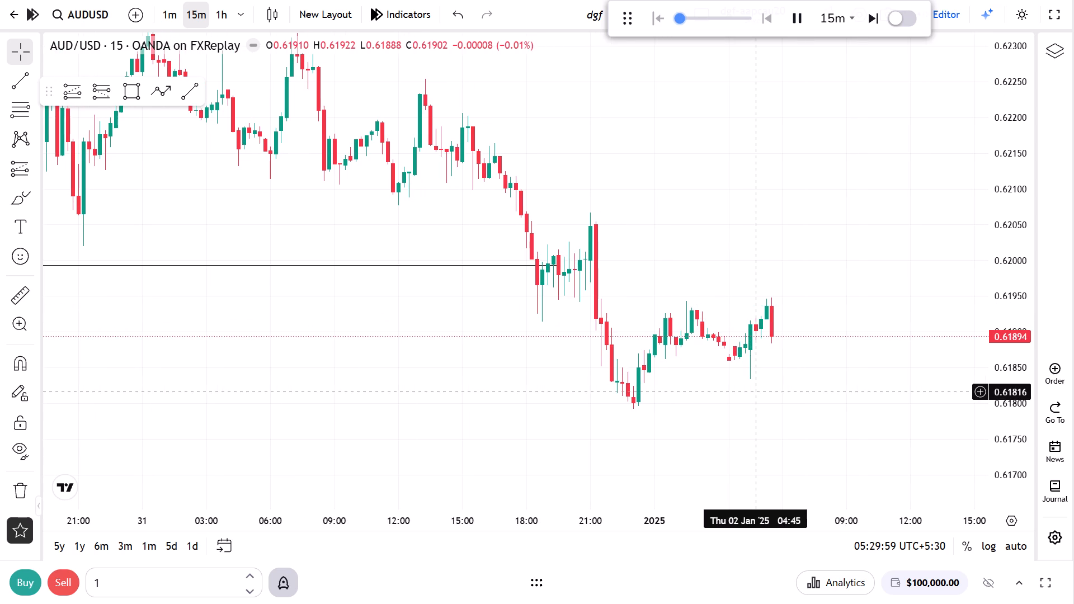
Draw a rectangle zone between about 0.62049 and 0.62068, from the 31 Dec 20:45 candle to 2 Jan 08:45.
click(122, 86)
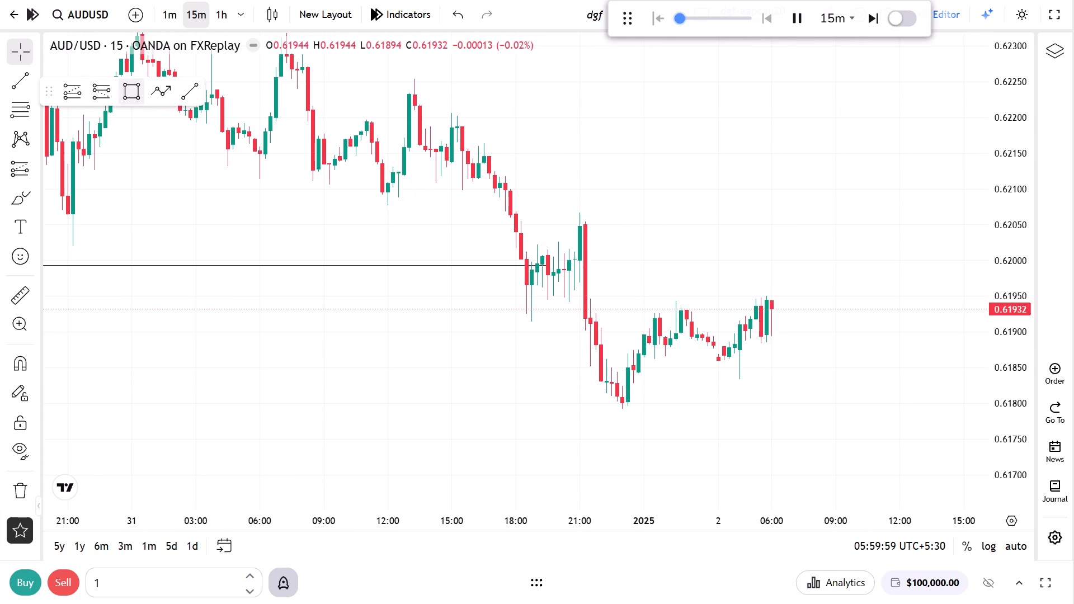
click(566, 225)
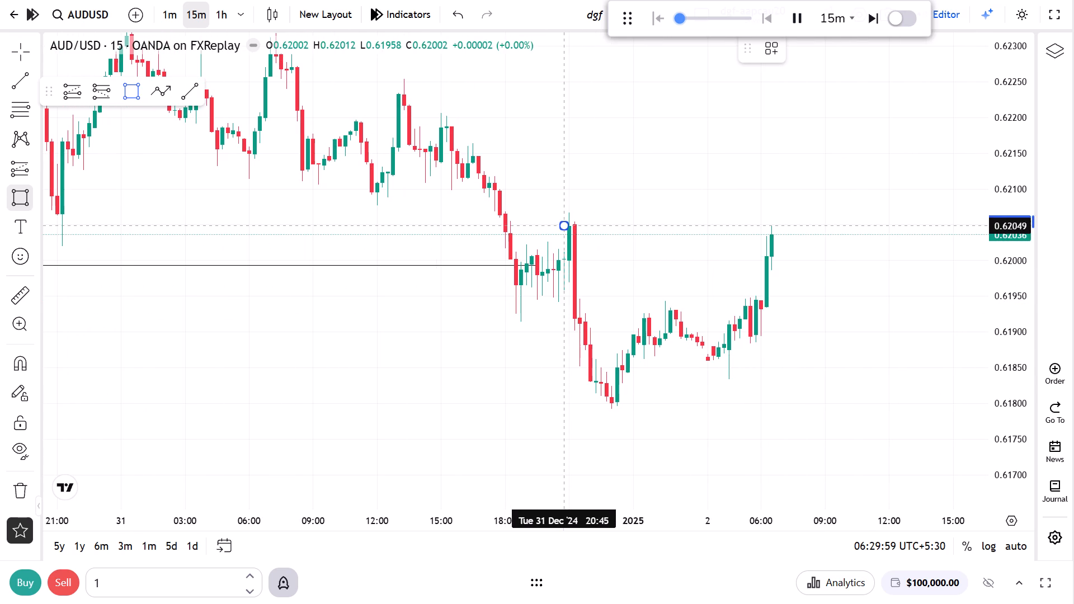
click(811, 212)
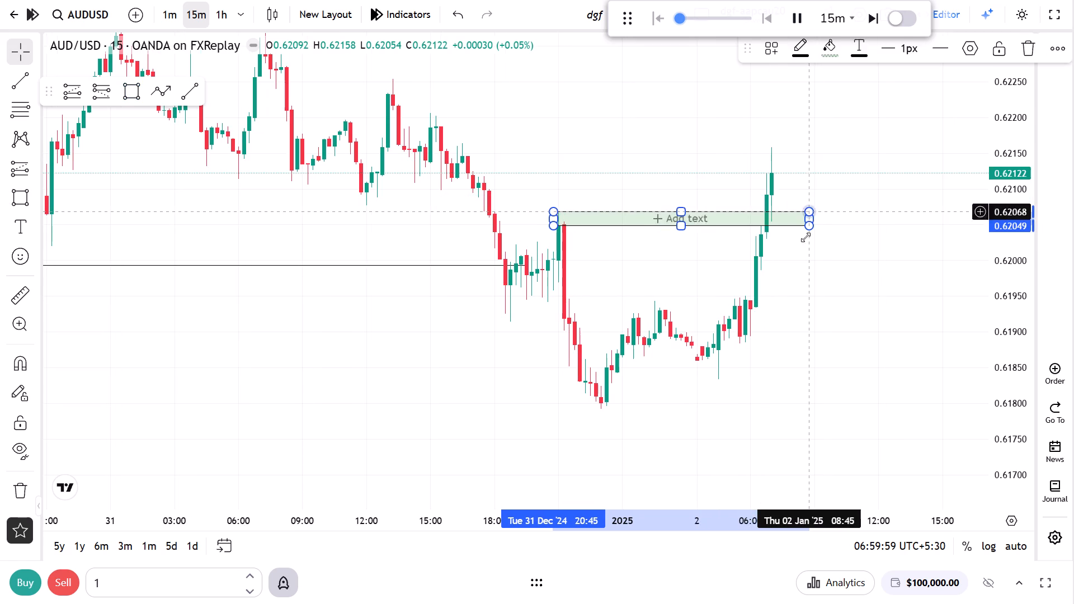
click(795, 262)
Pause the replay and switch the AUD/USD chart to the 1-minute interval.
click(796, 21)
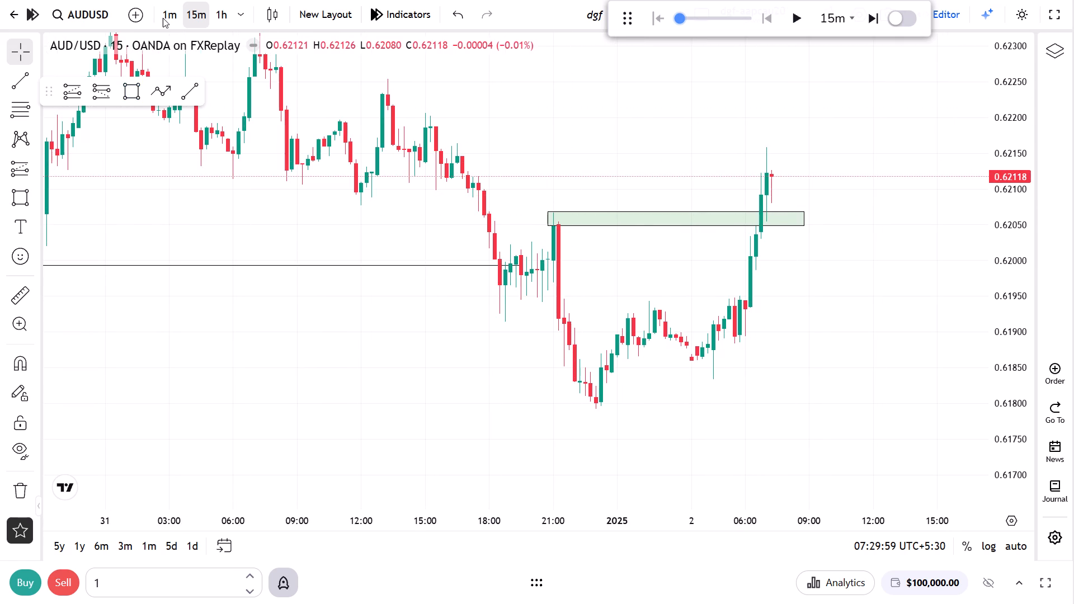
click(163, 18)
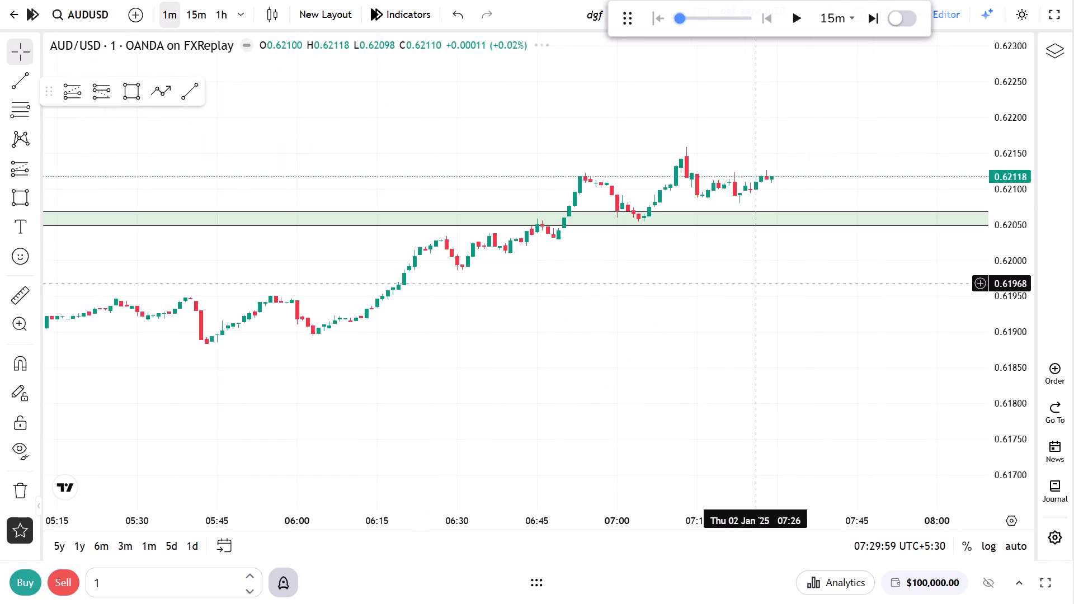
Examine the 1-minute price action around the green zone on 2 January, from about 06:20 to 07:30.
drag(756, 284, 774, 317)
drag(1029, 406, 1029, 400)
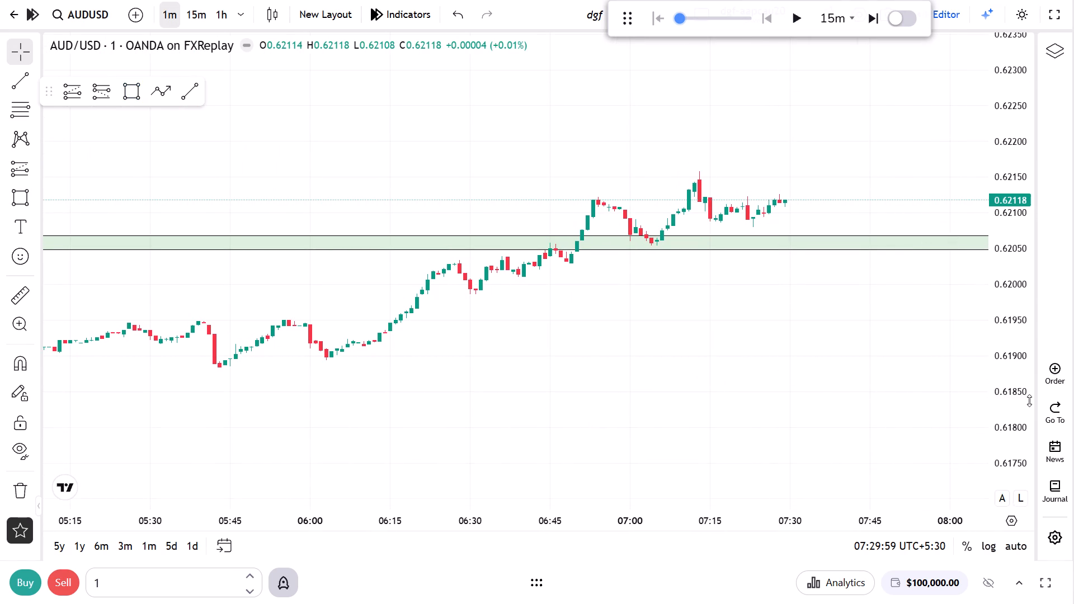
drag(1029, 400, 1051, 160)
drag(700, 92, 766, 216)
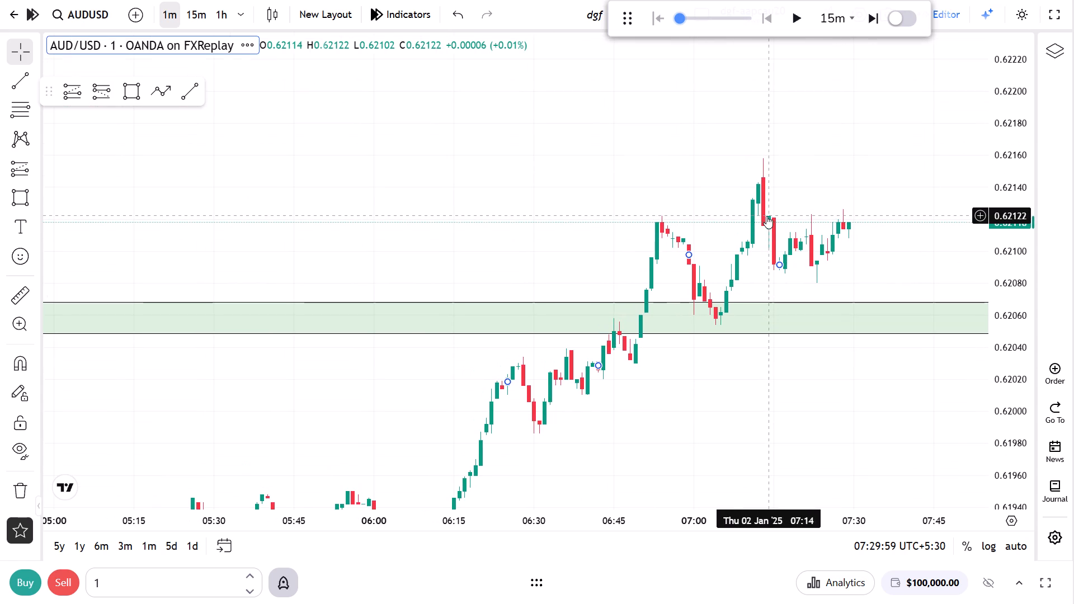
drag(998, 441, 1028, 102)
drag(653, 475, 676, 235)
scroll(629, 310, up, 6)
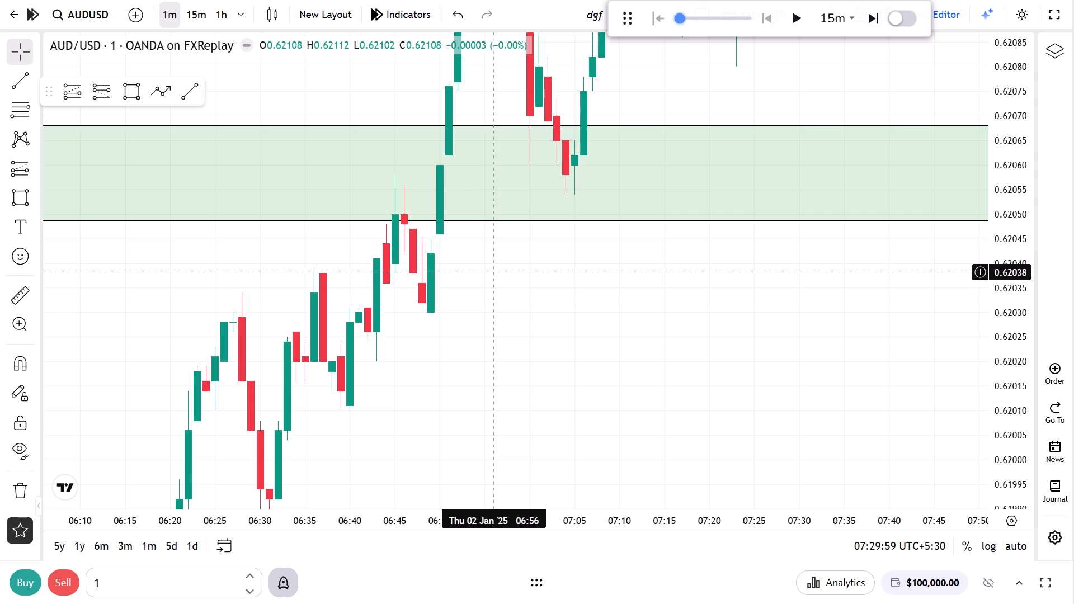
drag(491, 272, 756, 332)
drag(1009, 227, 972, 367)
drag(711, 364, 688, 364)
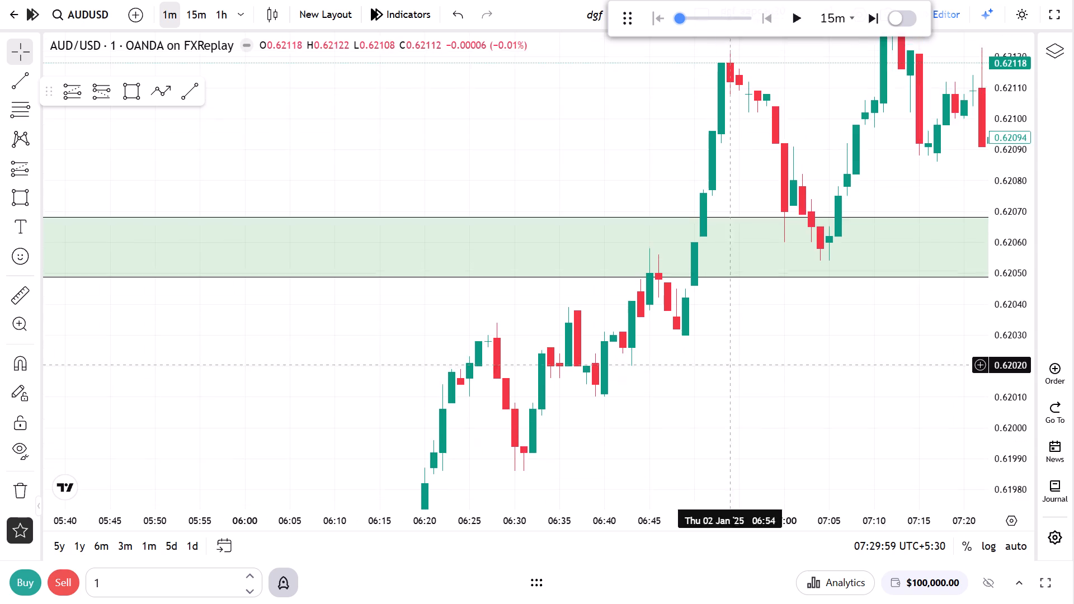
drag(688, 364, 512, 356)
Place a short position at 0.62038 on the 2 Jan 06:47 candle, with its stop at 0.62138, 10 pips away.
click(112, 95)
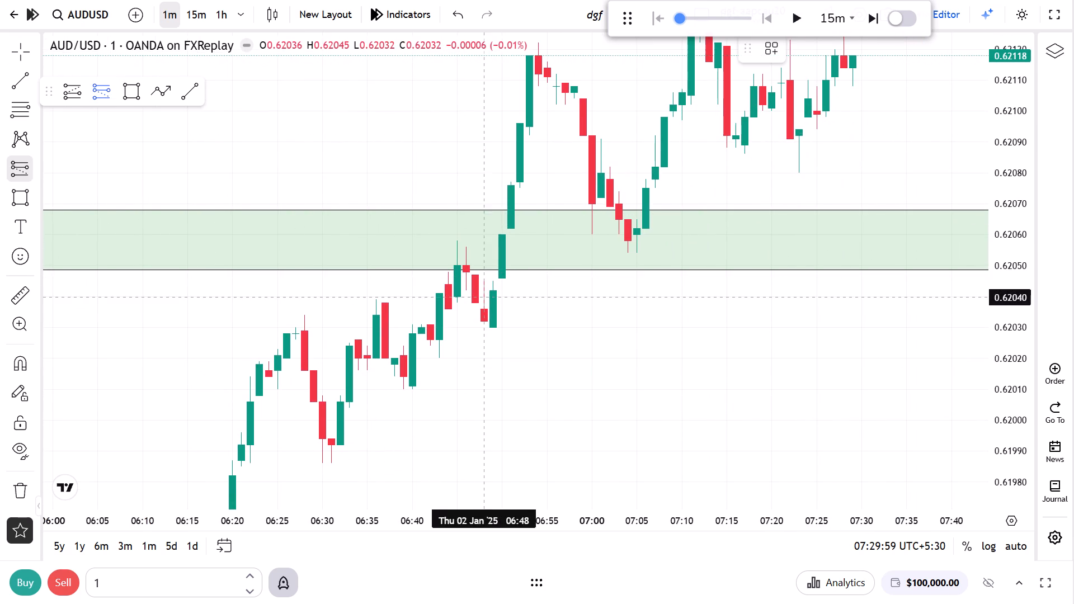
click(476, 304)
drag(432, 279, 380, 374)
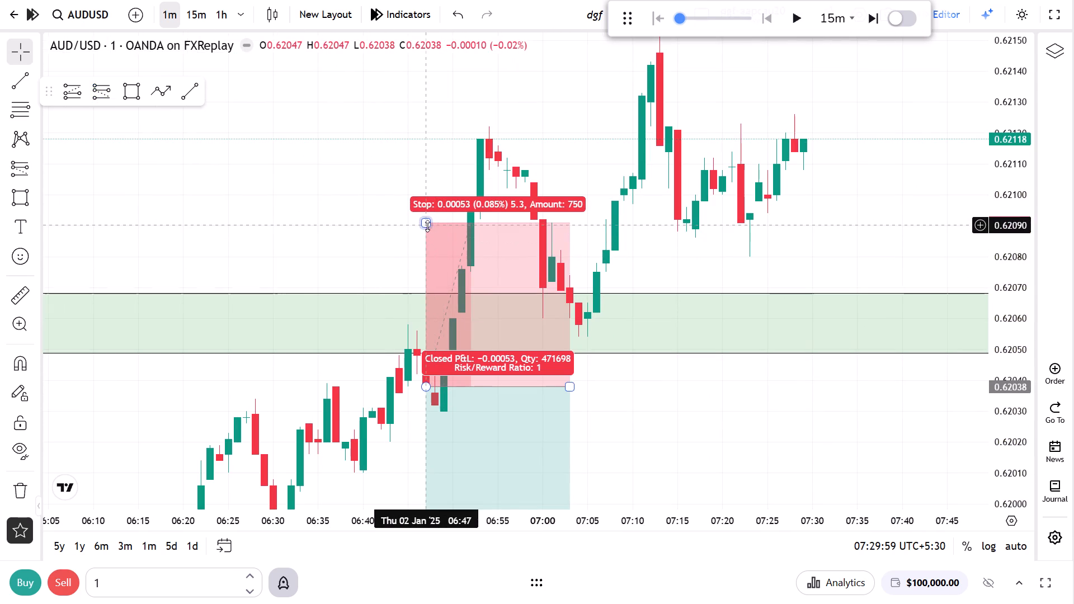
drag(427, 226, 445, 185)
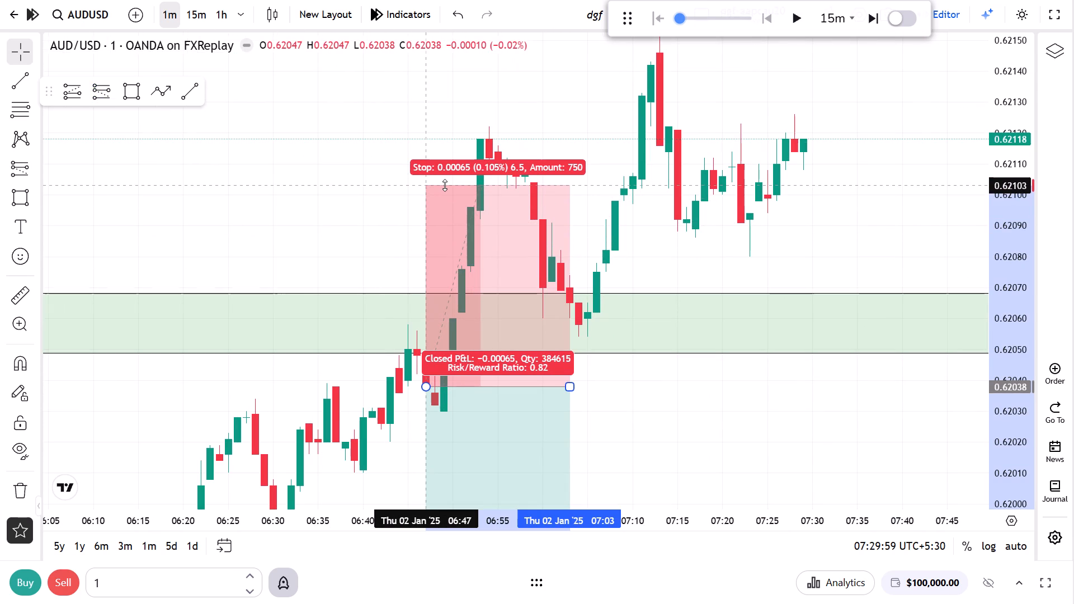
drag(445, 185, 452, 171)
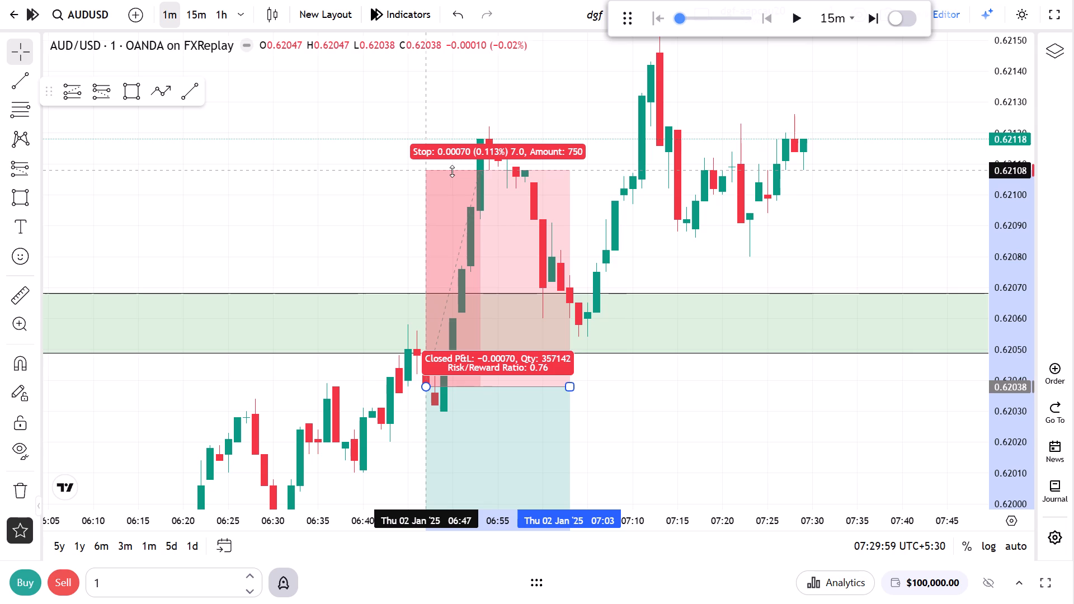
drag(452, 171, 455, 166)
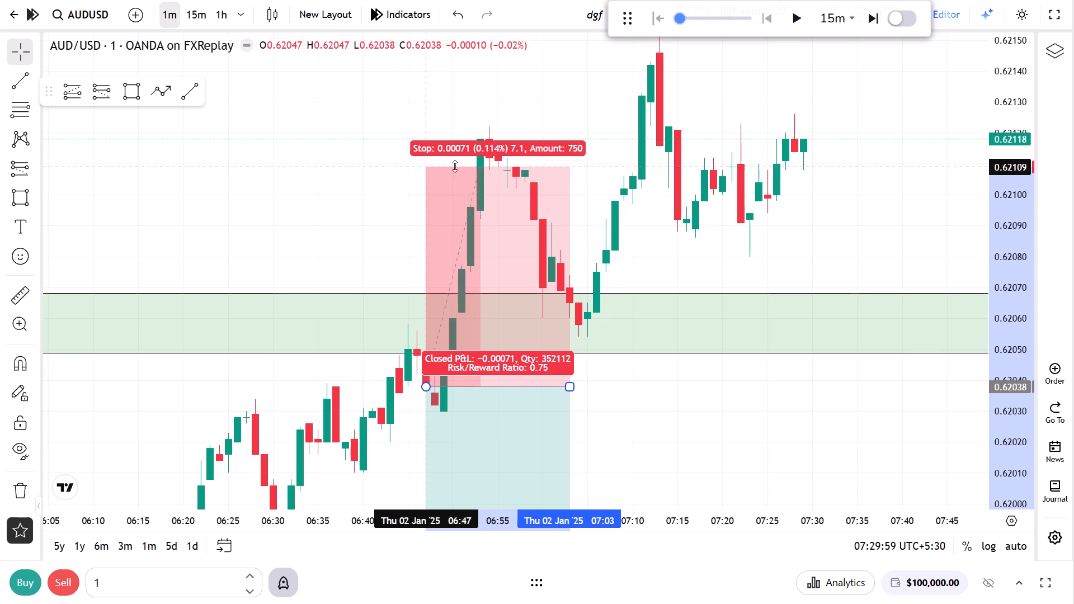
drag(455, 166, 484, 109)
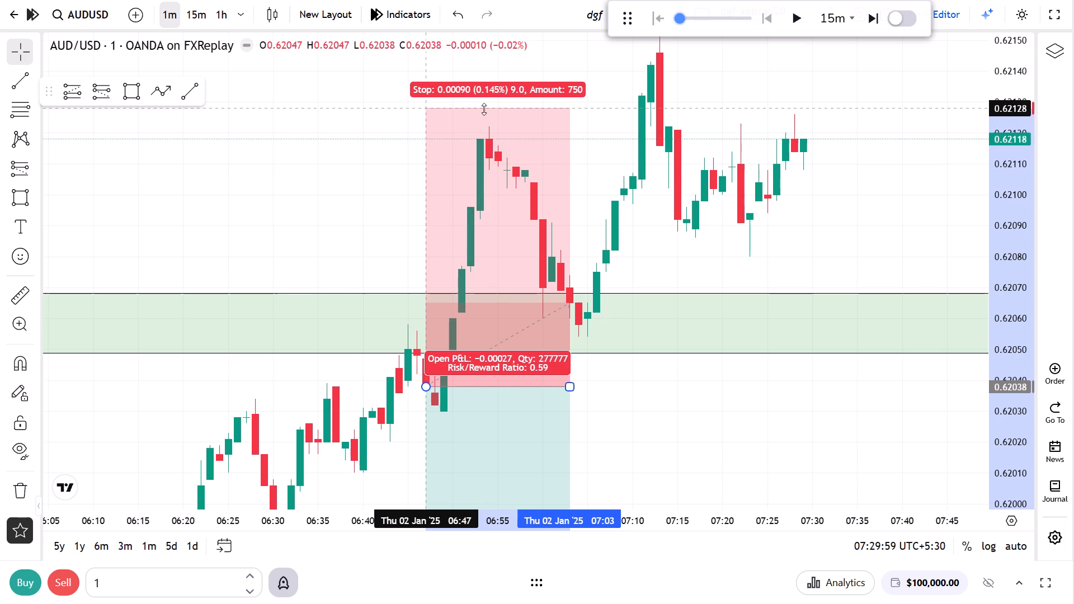
drag(484, 109, 498, 78)
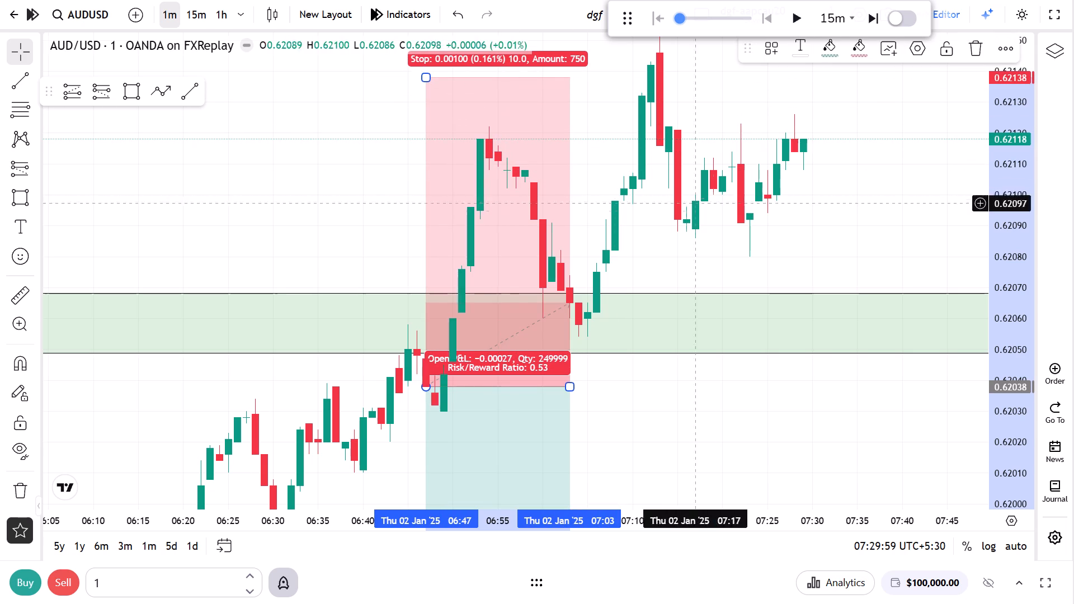
Extend the short position's end from 07:03 to about 07:11, reaching the candles near its stop level.
drag(1001, 160, 967, 432)
drag(705, 428, 617, 416)
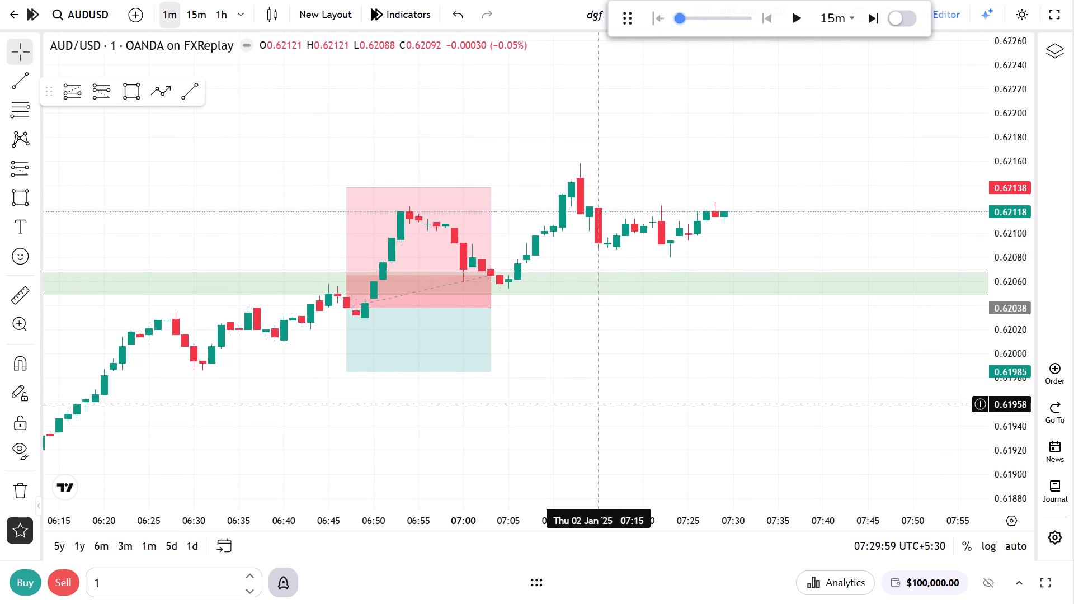
scroll(600, 402, down, 4)
drag(643, 308, 703, 308)
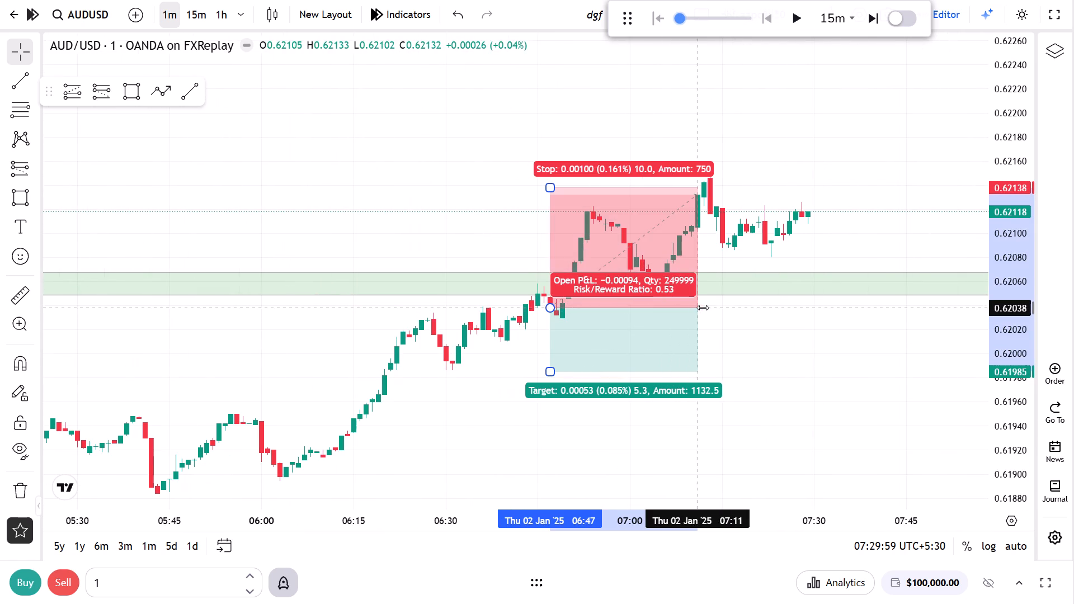
drag(703, 308, 704, 308)
click(756, 377)
On the 15-minute chart, shorten the green rectangle so it ends at the 2 January candle where the short position sits.
click(205, 18)
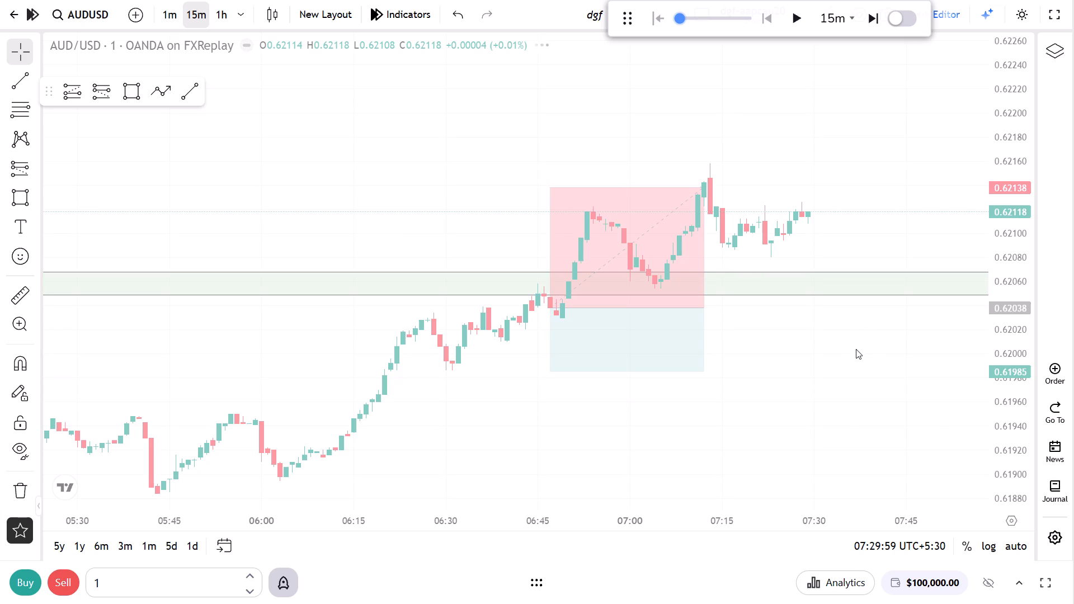
scroll(854, 346, up, 4)
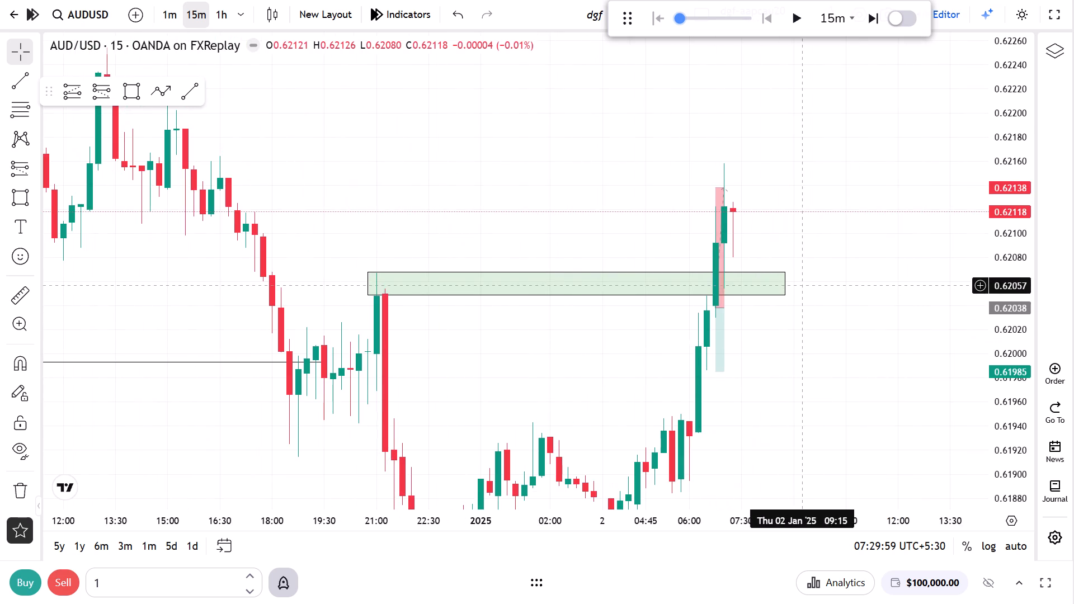
drag(789, 284, 728, 283)
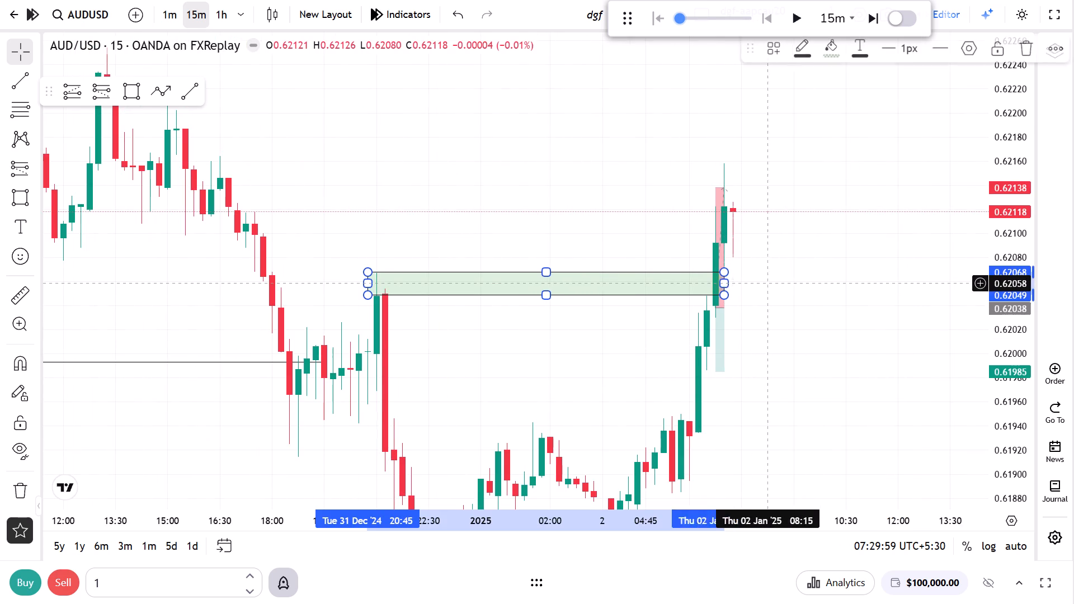
Play the 15-minute replay forward and pause it at about 08:45 on 2 January.
drag(828, 285, 861, 284)
drag(995, 242, 951, 359)
drag(944, 359, 900, 290)
scroll(898, 285, down, 4)
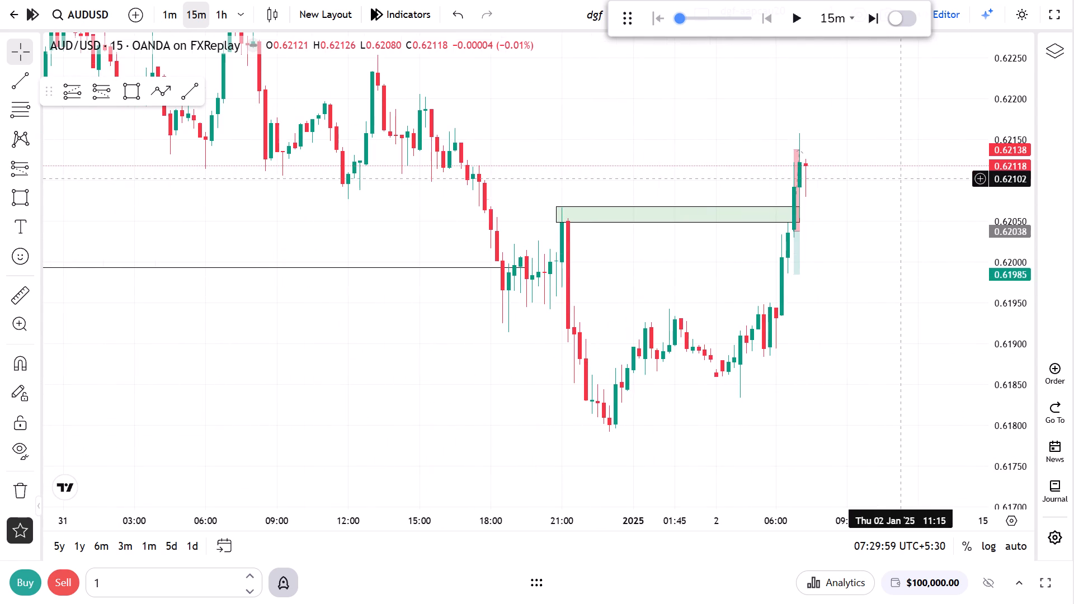
click(797, 20)
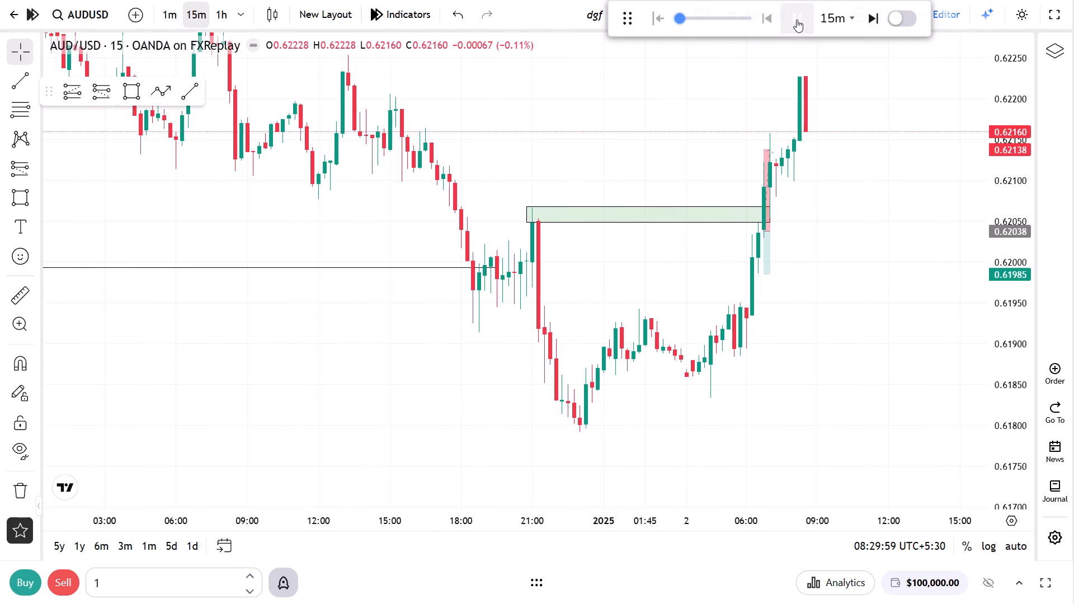
click(797, 20)
Draw a rectangle zone from about 0.62316 to 0.62331, spanning 30 December 04:30 to 2 January 13:15.
drag(687, 71, 707, 201)
click(129, 92)
scroll(490, 244, down, 6)
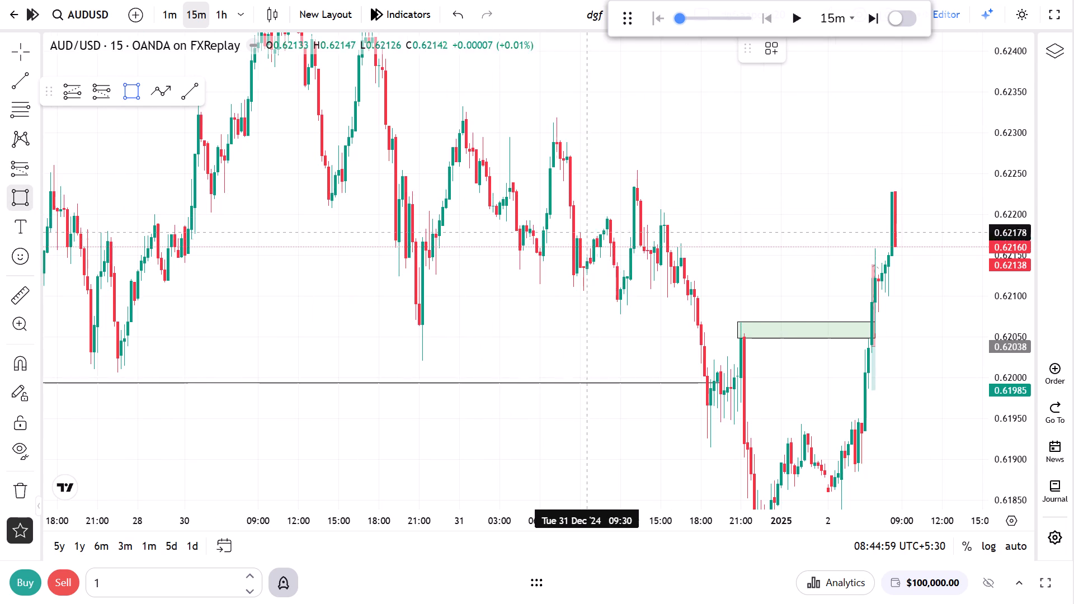
scroll(522, 240, down, 4)
drag(1009, 178, 1024, 287)
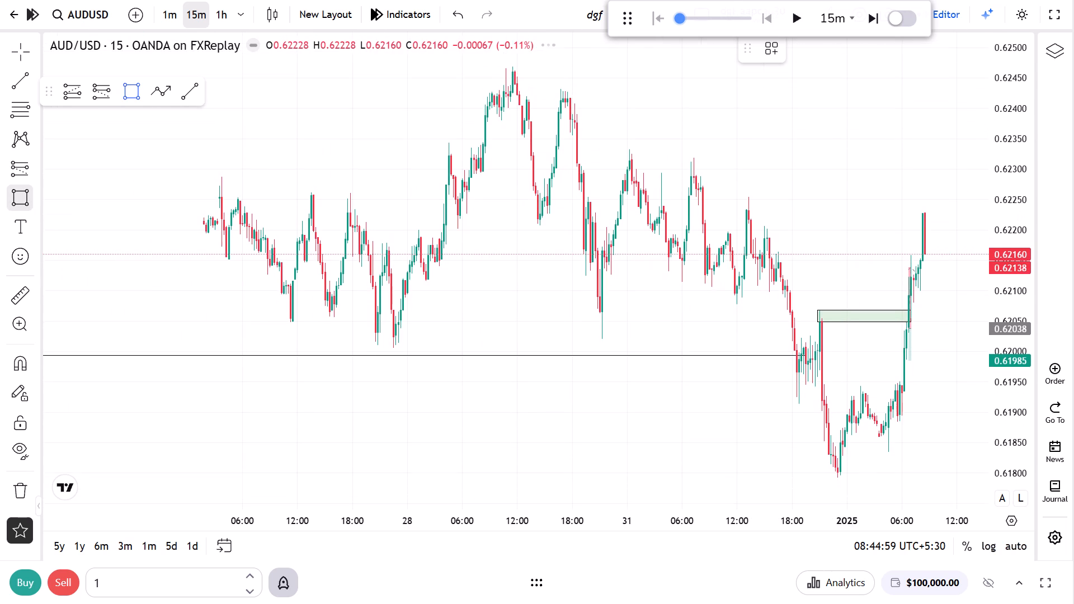
click(613, 159)
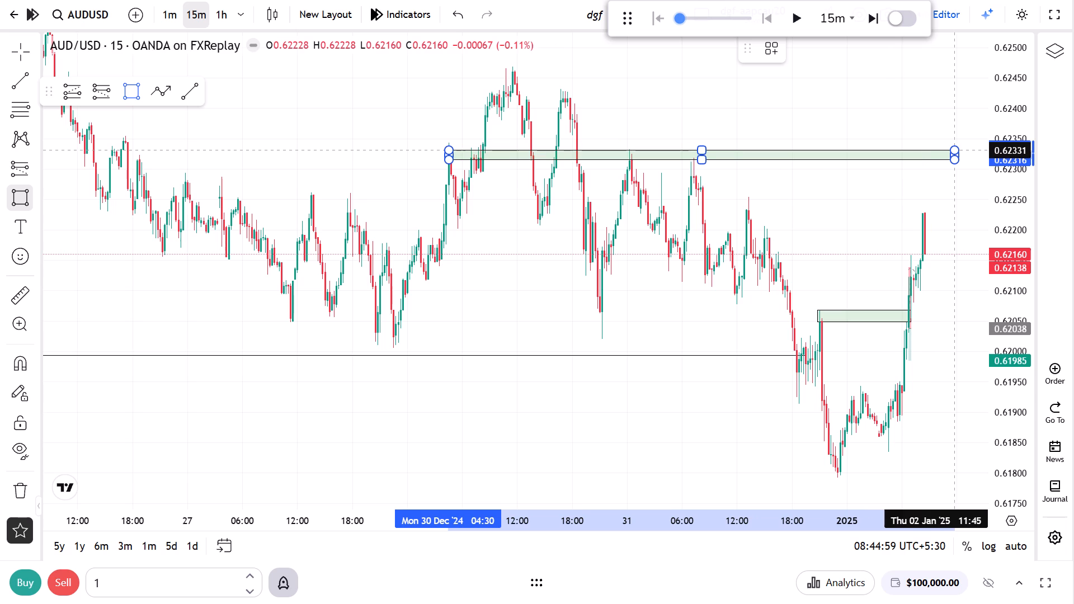
click(968, 150)
click(502, 130)
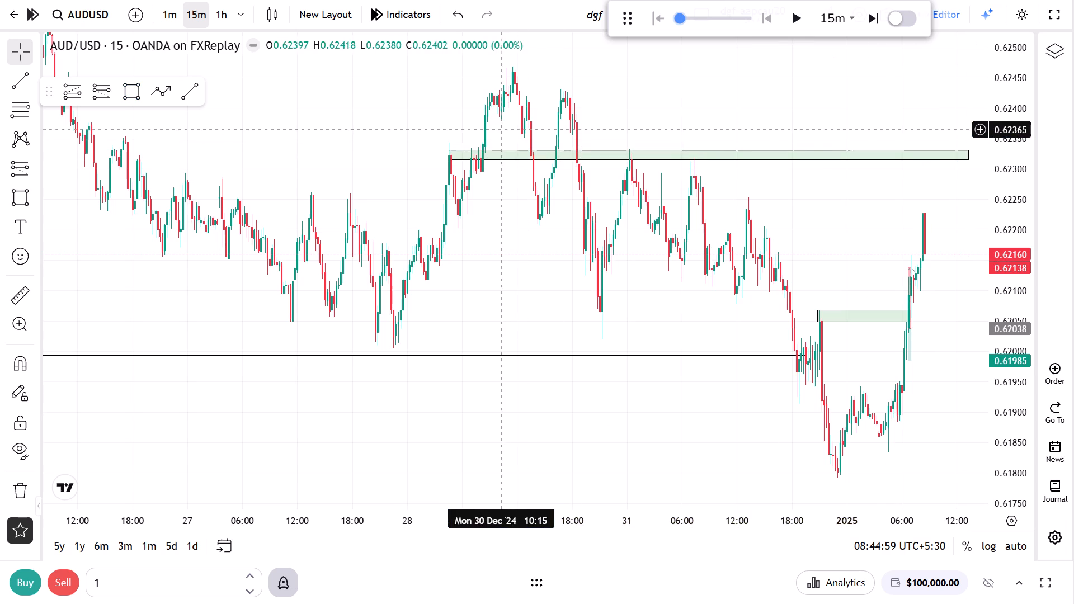
Shorten the upper green rectangle so it starts at the swing high around the start of 31 December.
drag(450, 150, 602, 150)
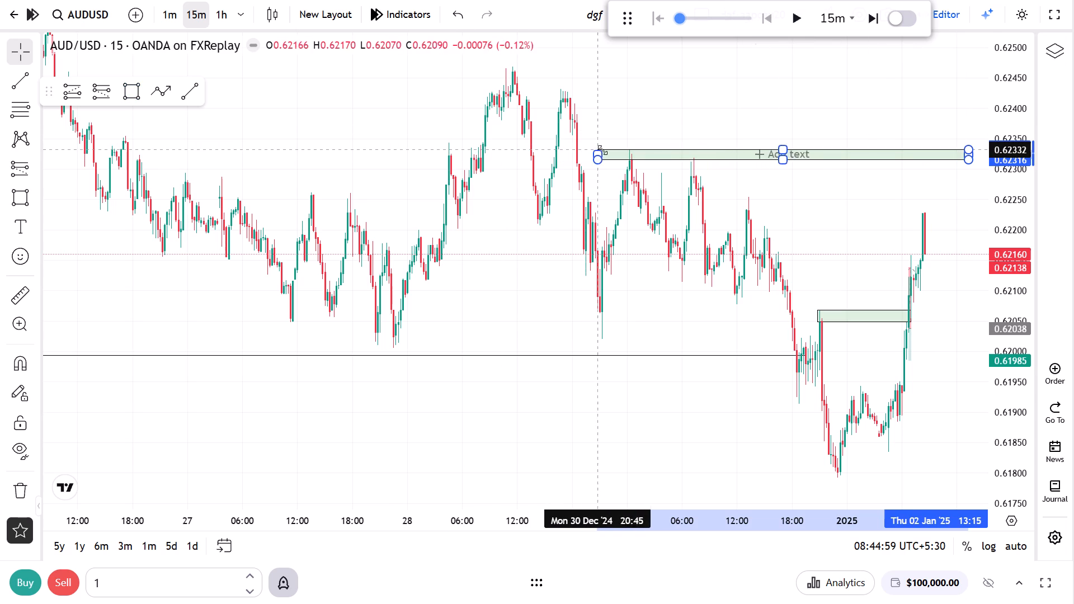
drag(602, 150, 624, 150)
click(786, 115)
drag(786, 115, 611, 150)
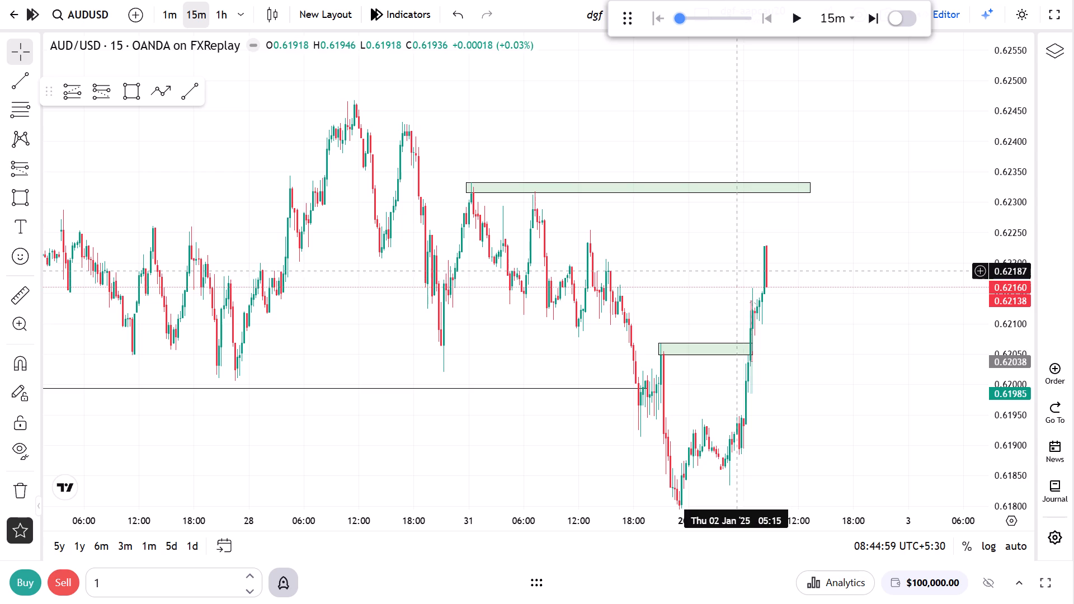
Examine the 15-minute price action between the lower and upper green zones on 2 January.
drag(858, 268, 856, 285)
scroll(835, 319, up, 3)
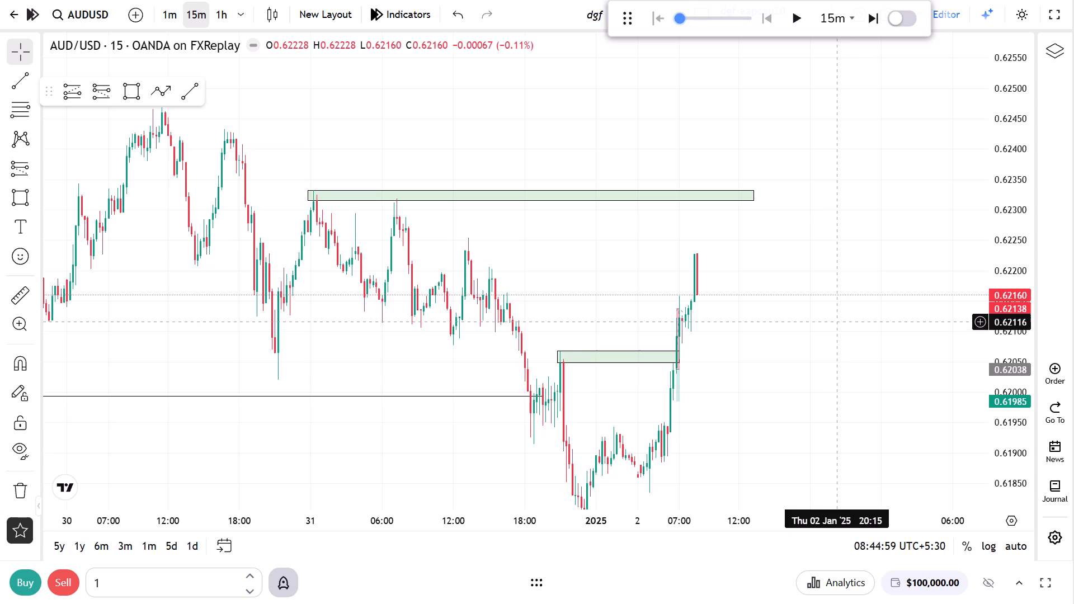
drag(795, 305, 826, 293)
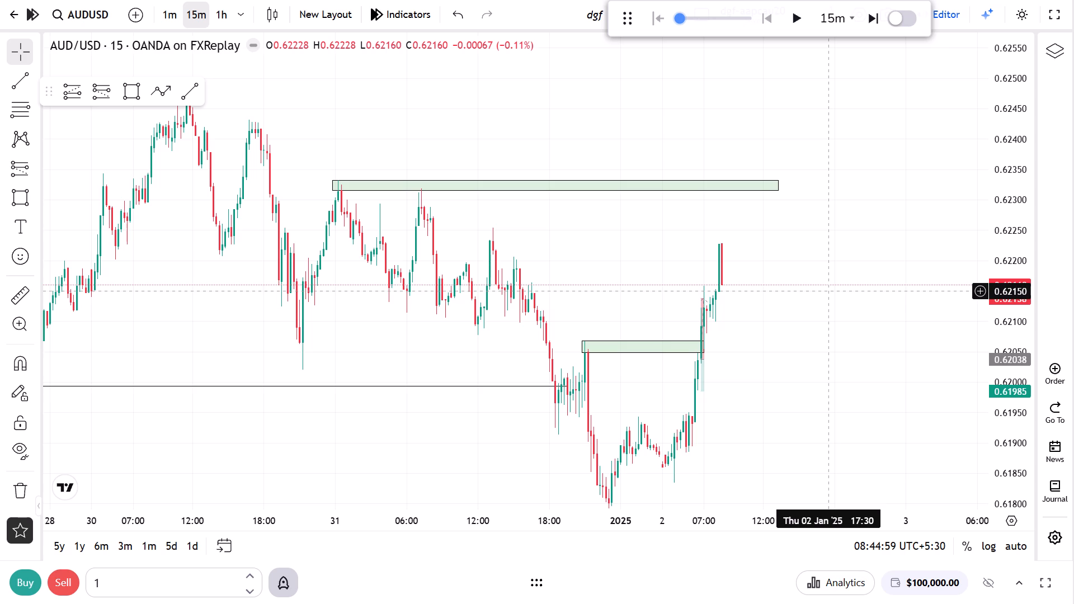
drag(788, 286, 859, 270)
scroll(878, 266, up, 2)
click(826, 282)
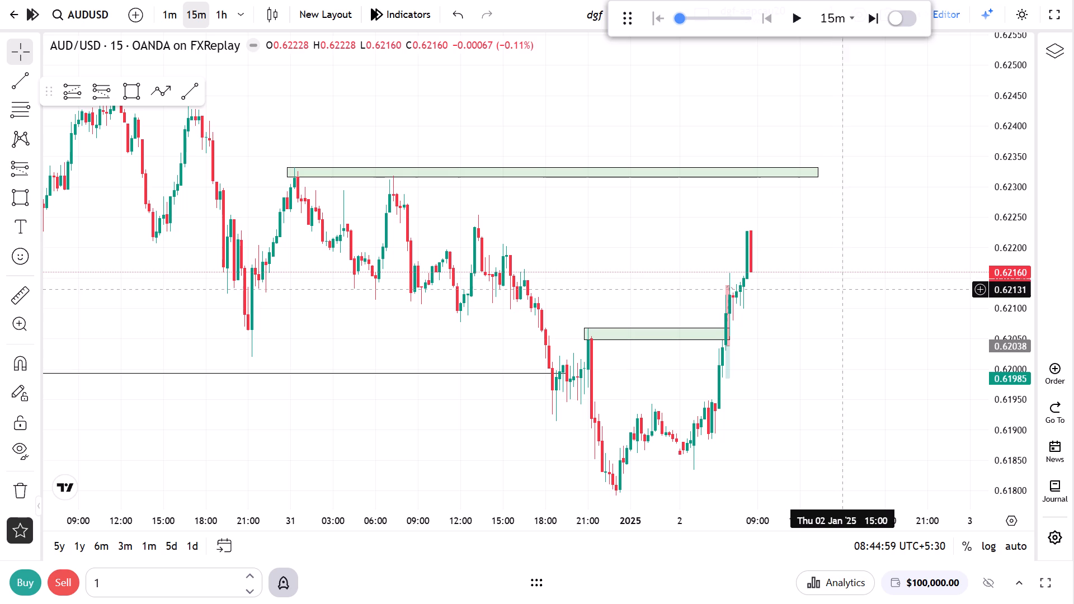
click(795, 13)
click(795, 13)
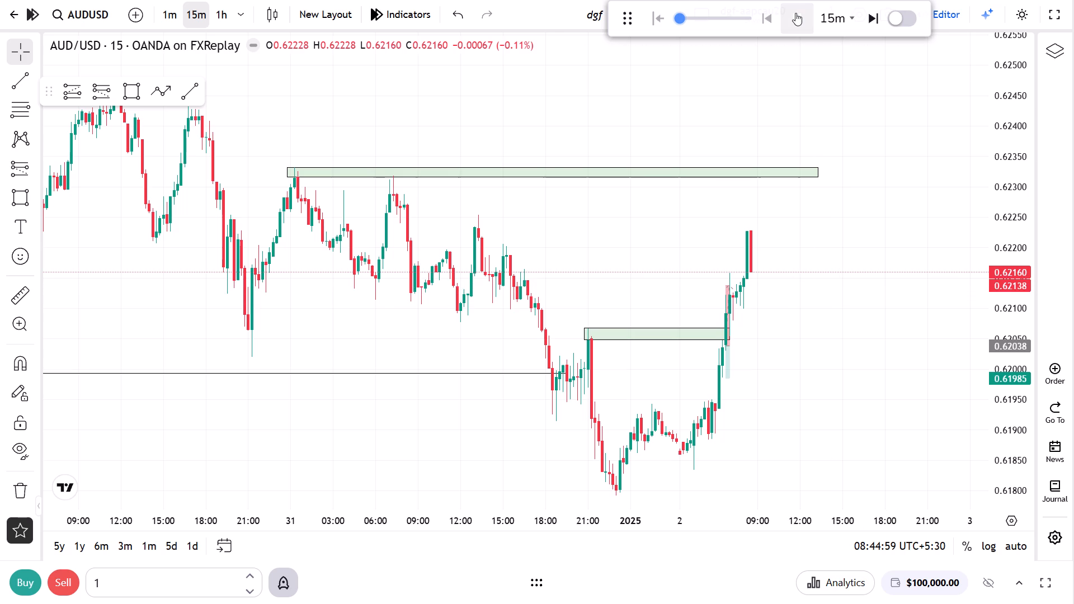
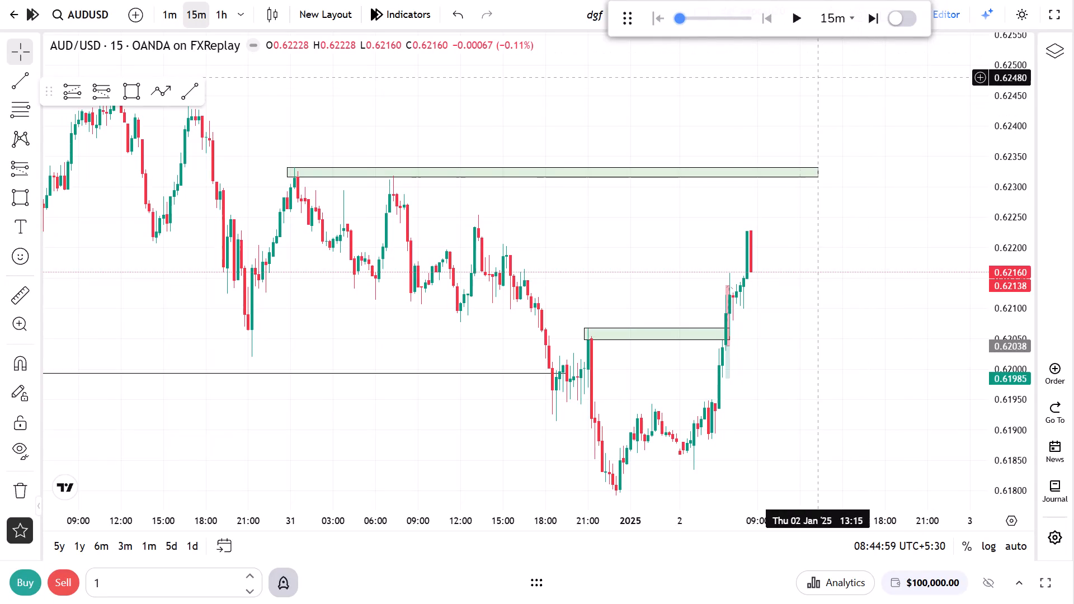
Play the replay forward, switch to the 1-hour chart, and pause it at about 22:45 on 2 January.
click(794, 25)
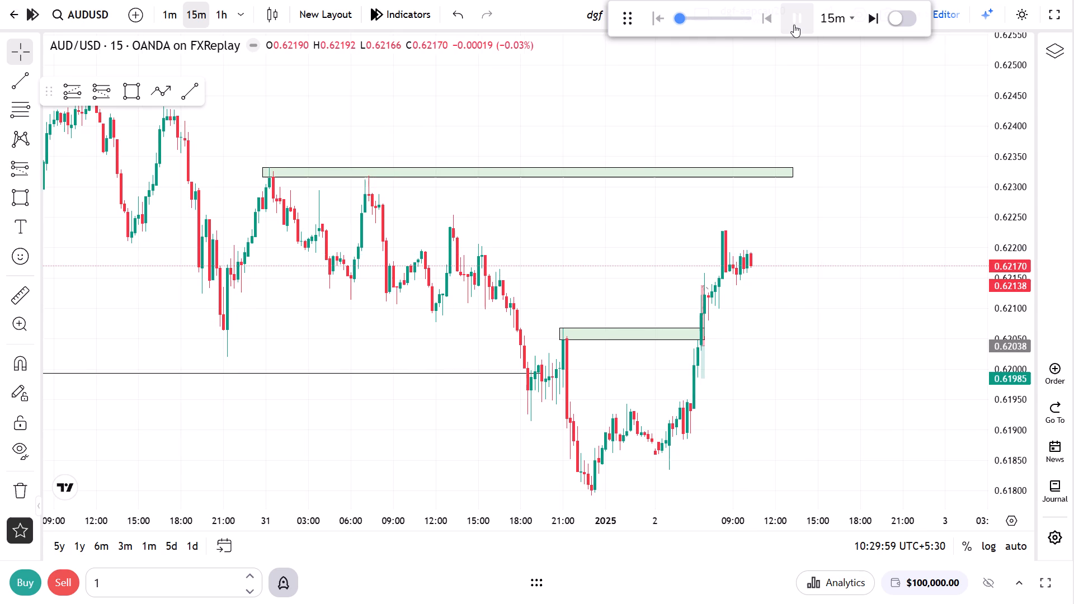
drag(797, 280, 849, 218)
scroll(848, 274, down, 5)
scroll(898, 377, up, 5)
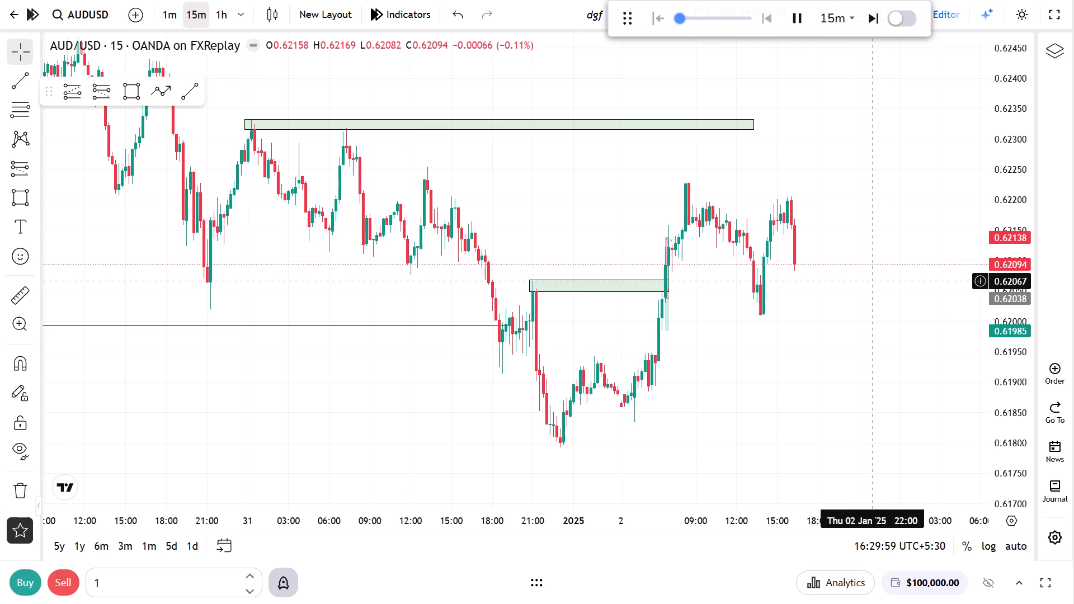
click(230, 25)
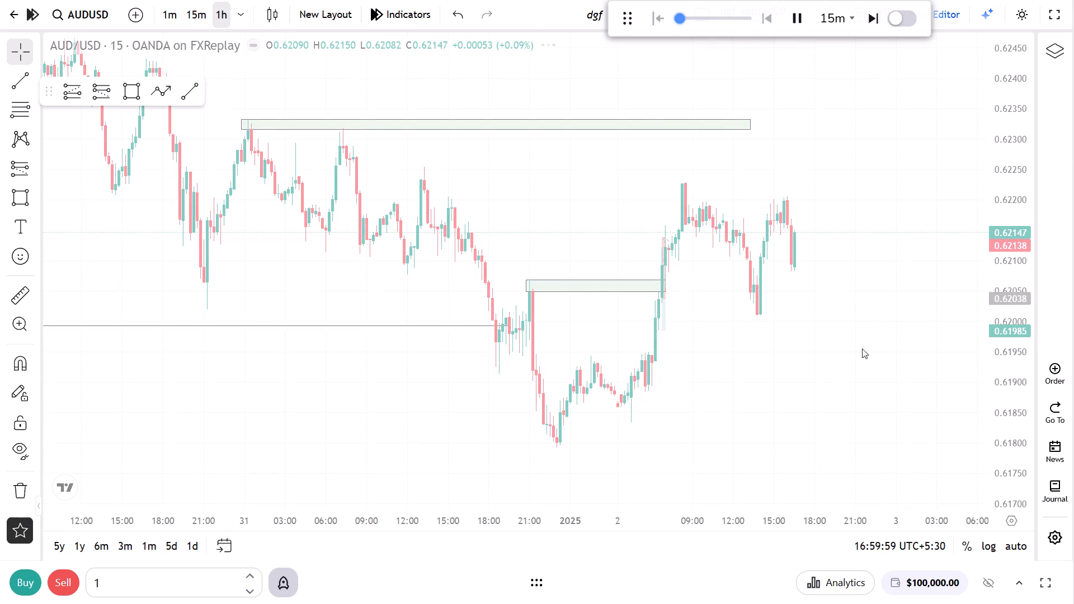
drag(1018, 278, 1021, 294)
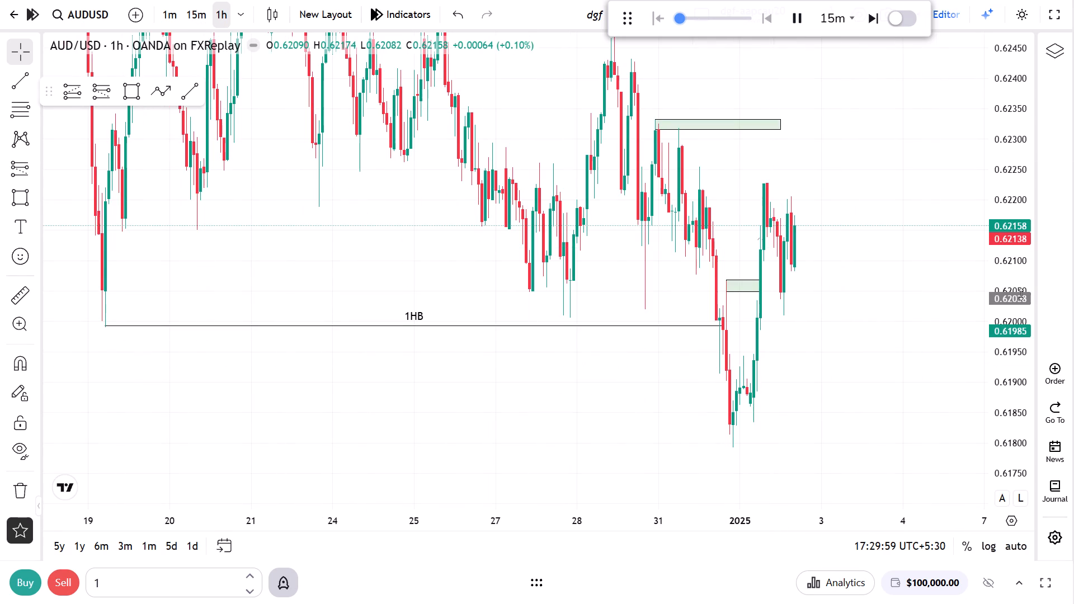
drag(1021, 294, 1005, 374)
scroll(719, 393, up, 2)
drag(846, 307, 860, 410)
scroll(869, 398, up, 1)
scroll(869, 398, down, 7)
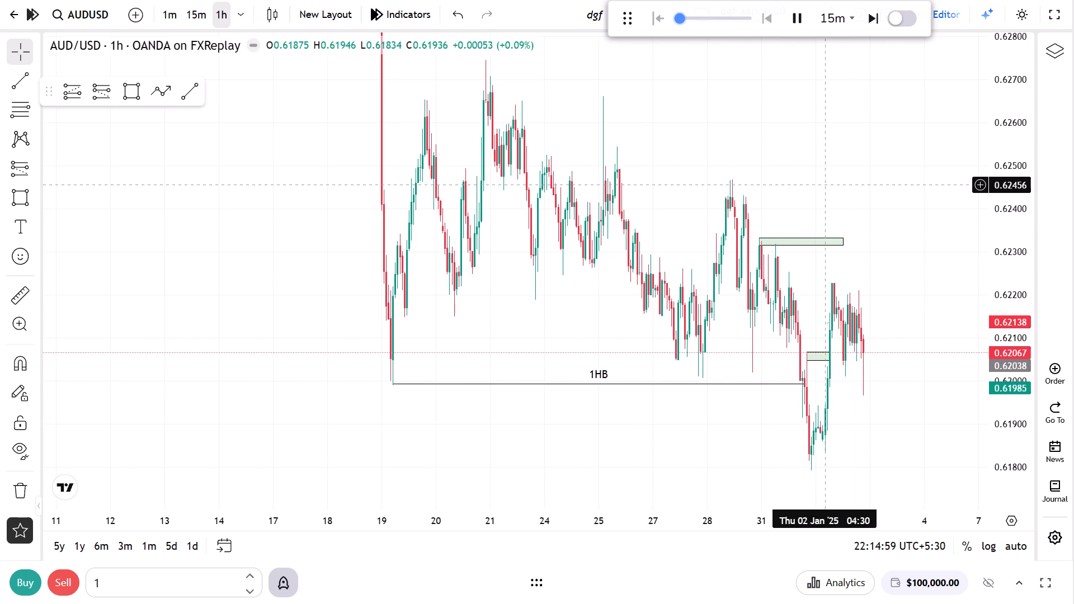
click(793, 26)
Delete the horizontal line labelled 1HB at the 19 December low.
drag(768, 141, 790, 61)
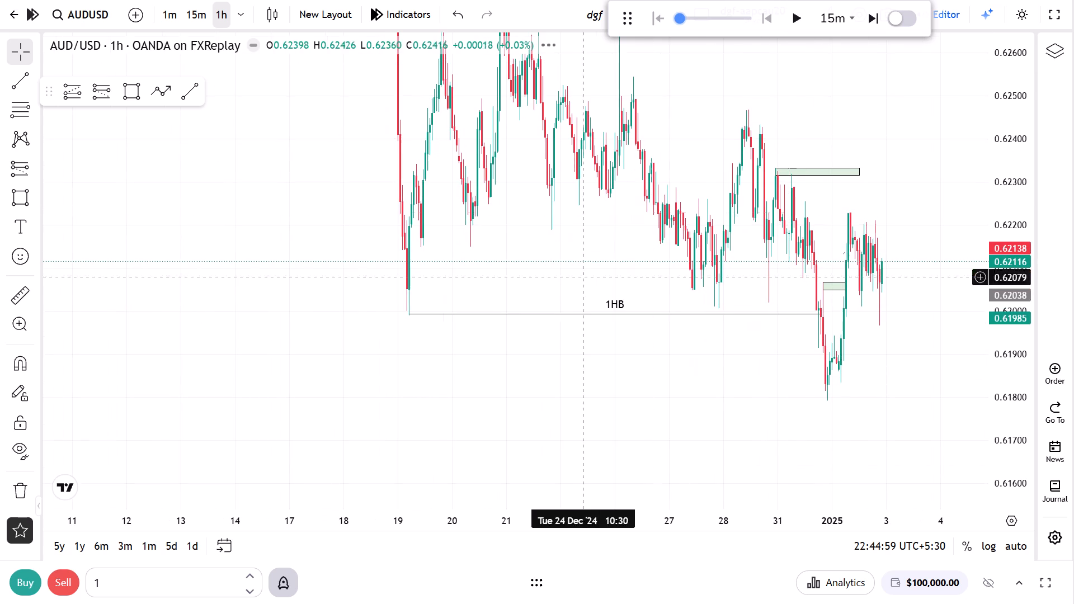
click(626, 316)
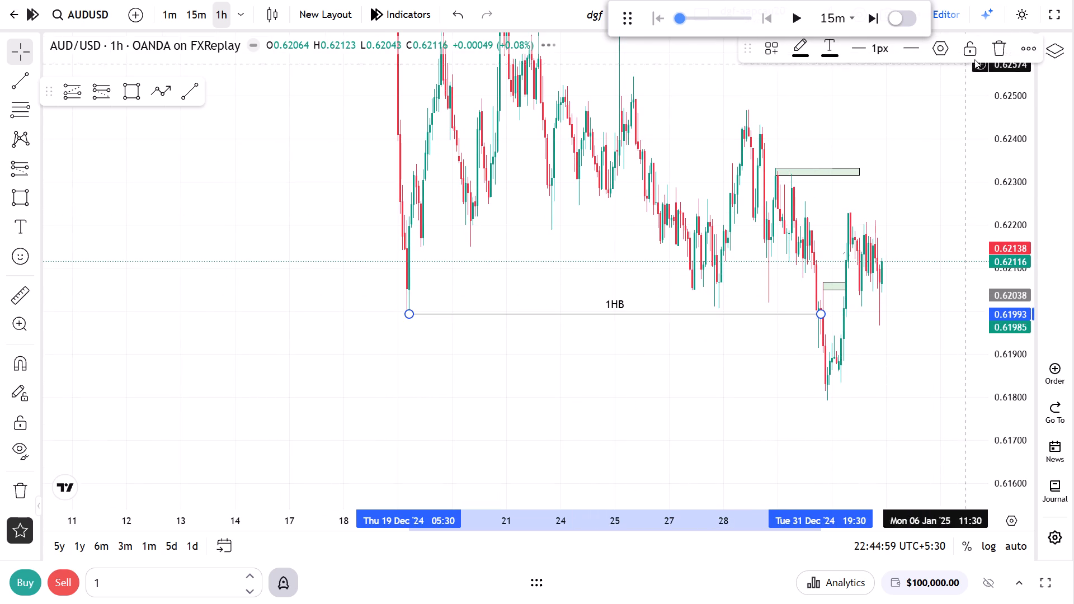
click(997, 45)
Draw a horizontal trend line at about 0.62006 from the 27 December 22:30 low to 31 December 18:30.
drag(425, 199, 426, 322)
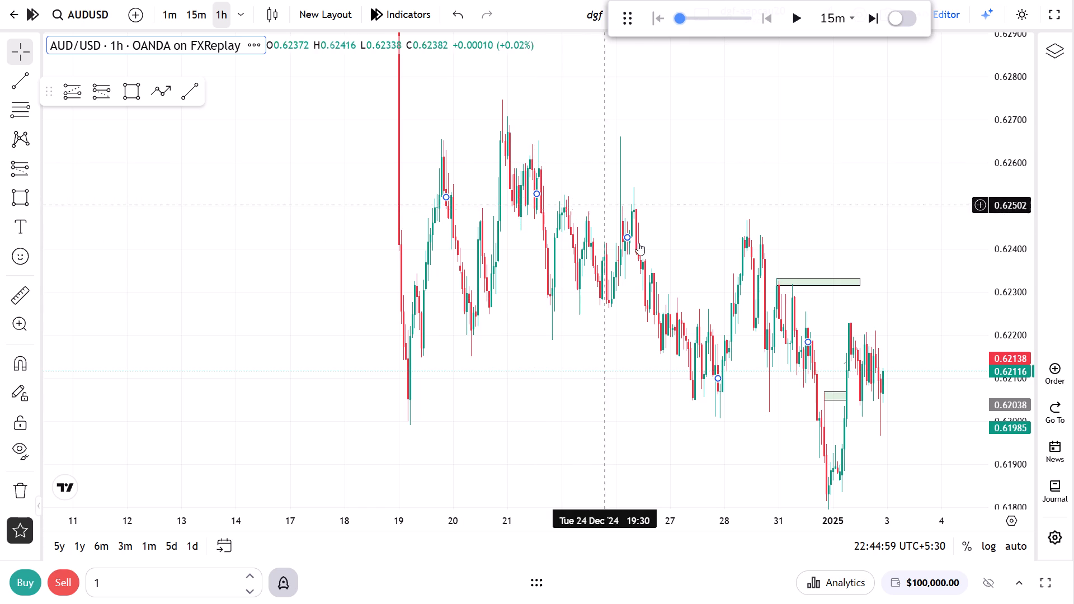
drag(662, 373, 454, 340)
scroll(447, 338, up, 3)
click(467, 352)
drag(468, 352, 544, 298)
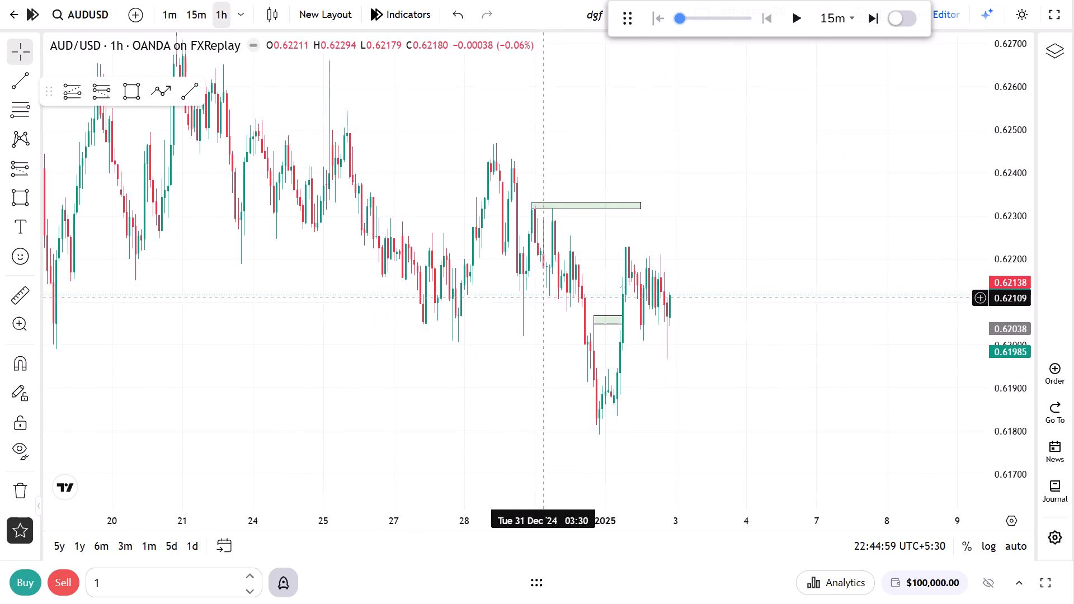
click(198, 98)
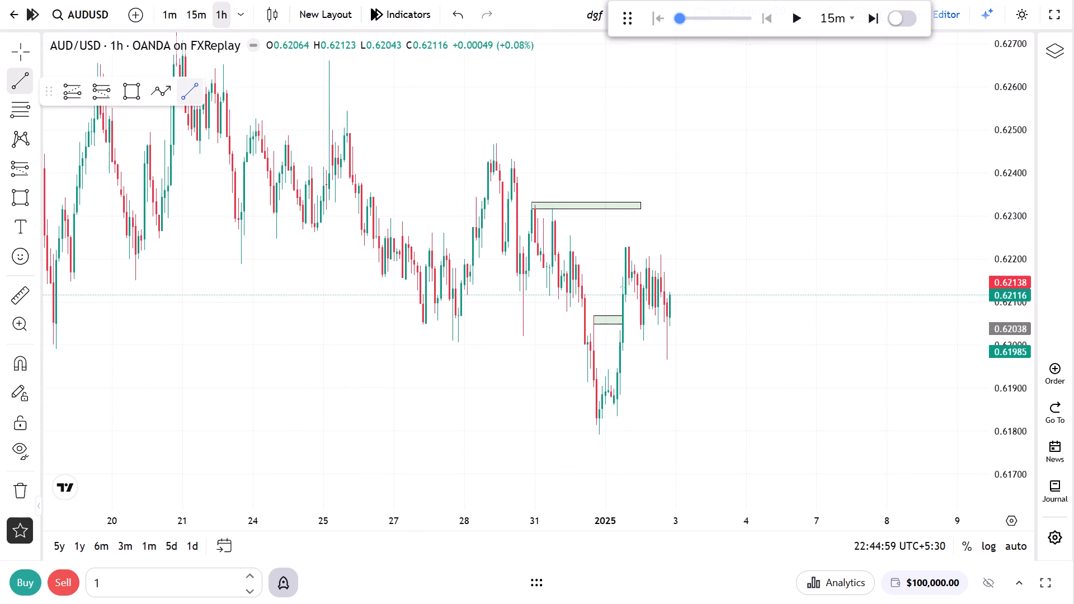
click(459, 343)
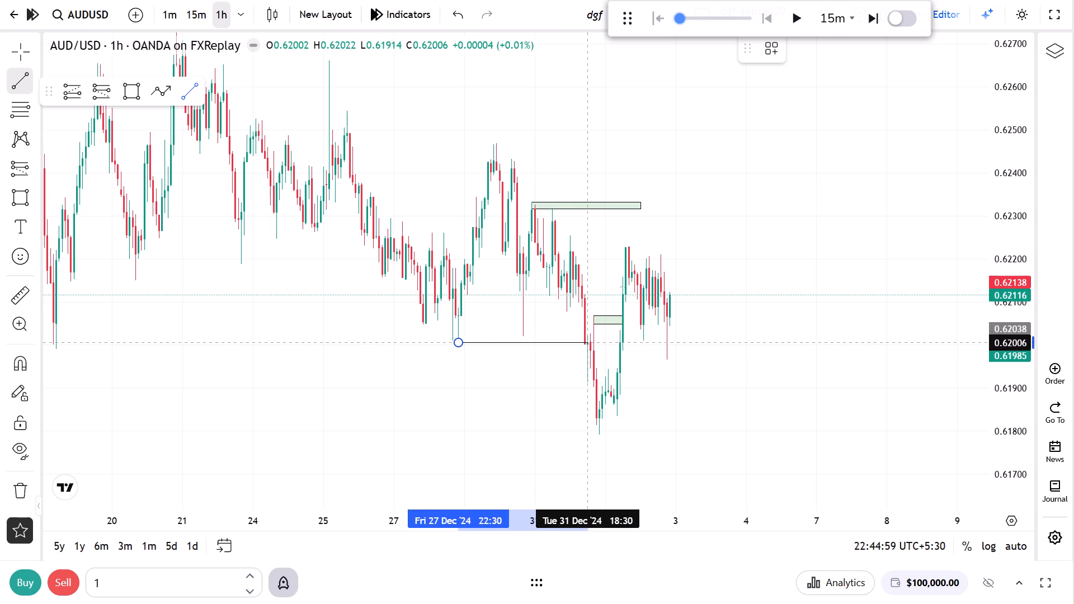
click(586, 343)
Label the new trend line 1HRB.
click(521, 335)
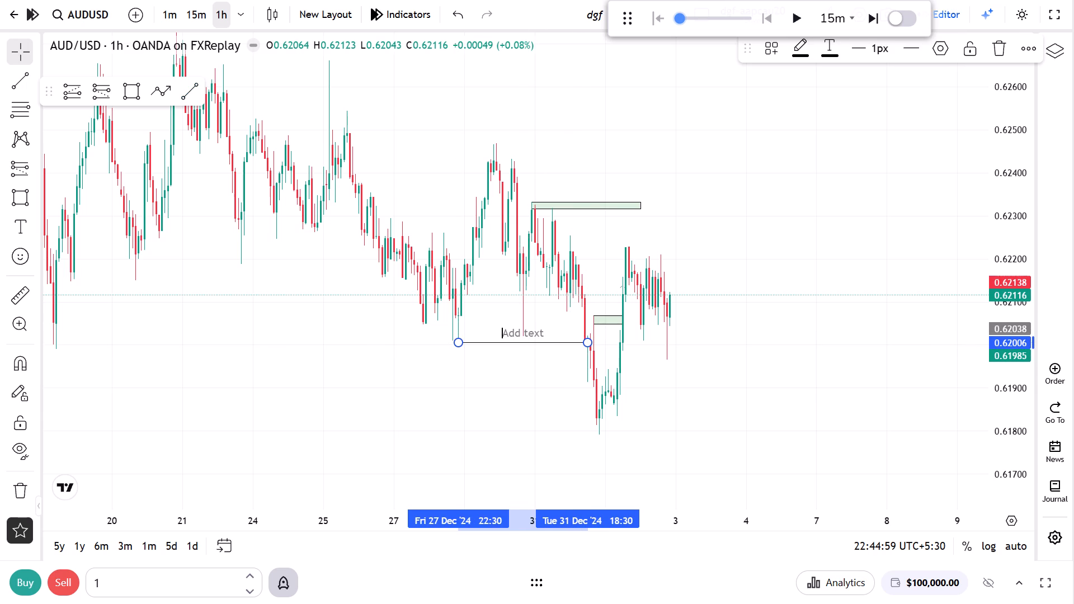
key(1)
text(HR)
key(b)
click(634, 363)
click(734, 345)
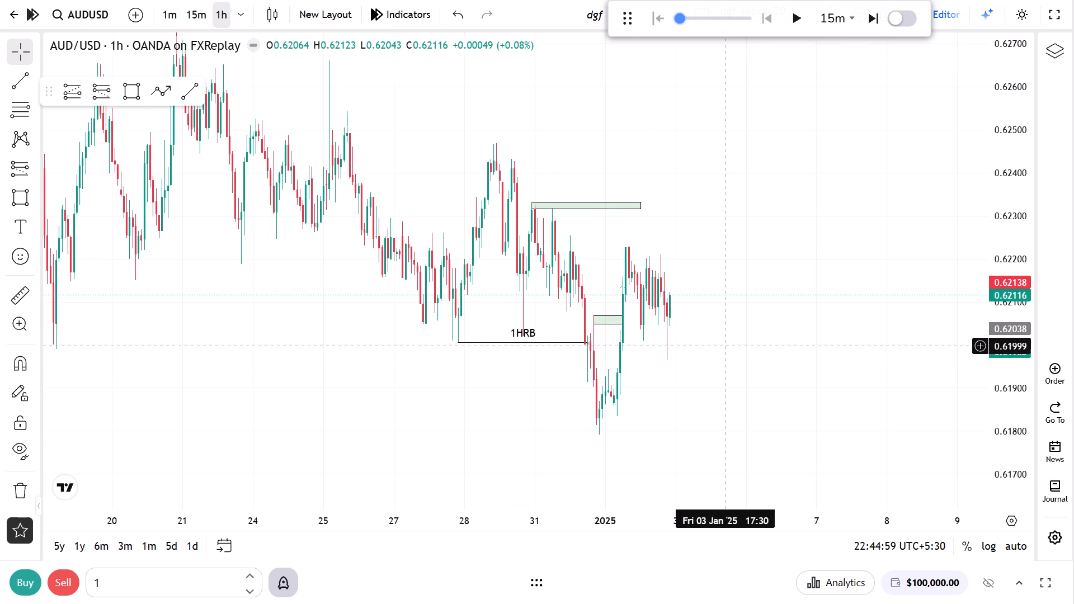
Switch back to the 15-minute chart and play the replay forward to about 11:15 on 3 January.
scroll(725, 349, up, 2)
drag(724, 287, 907, 346)
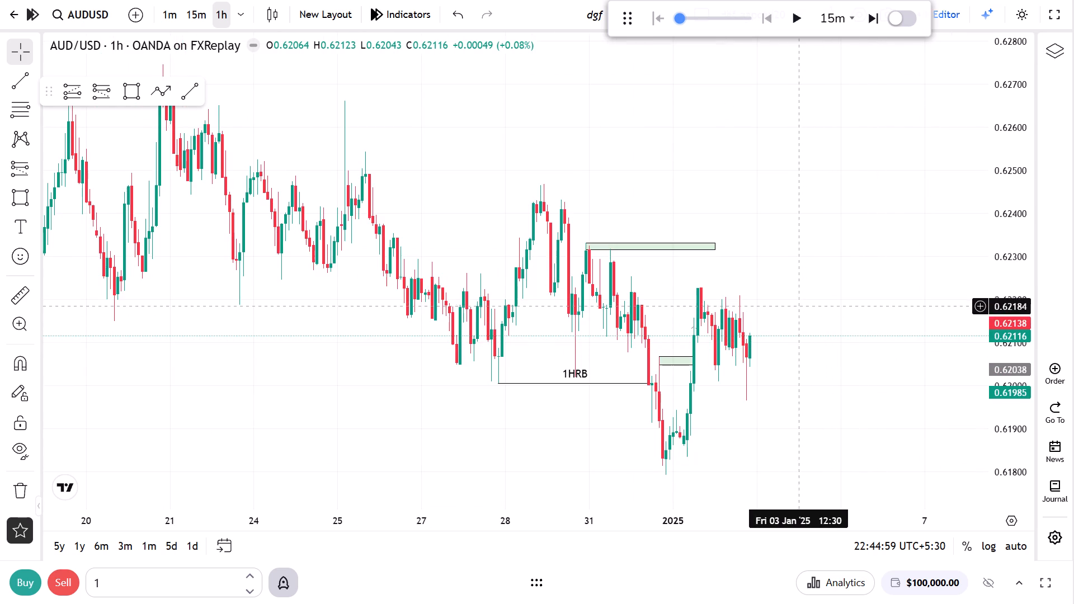
click(194, 19)
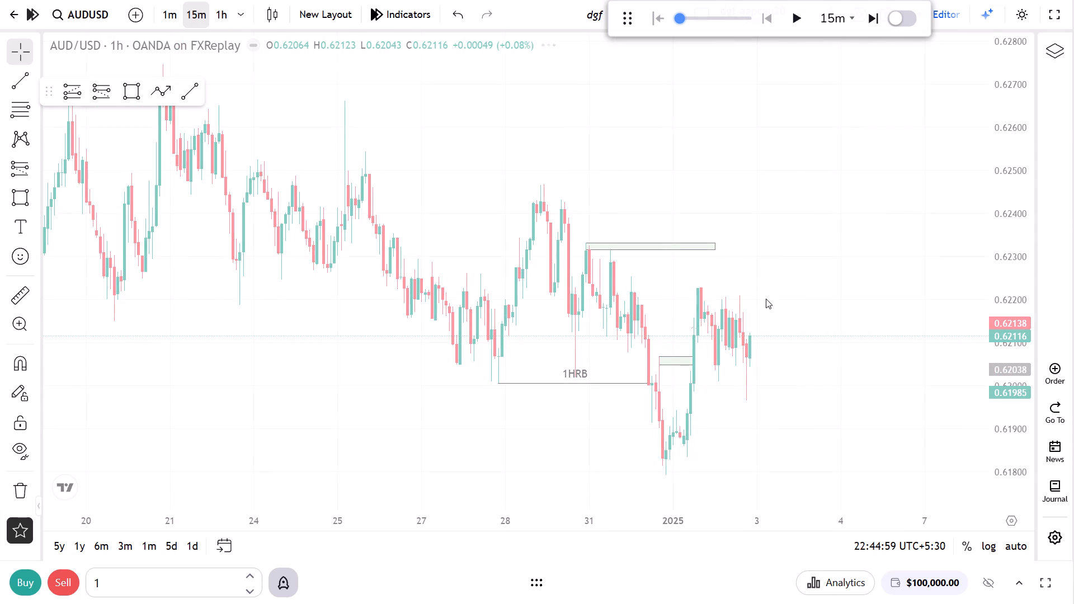
scroll(823, 335, down, 5)
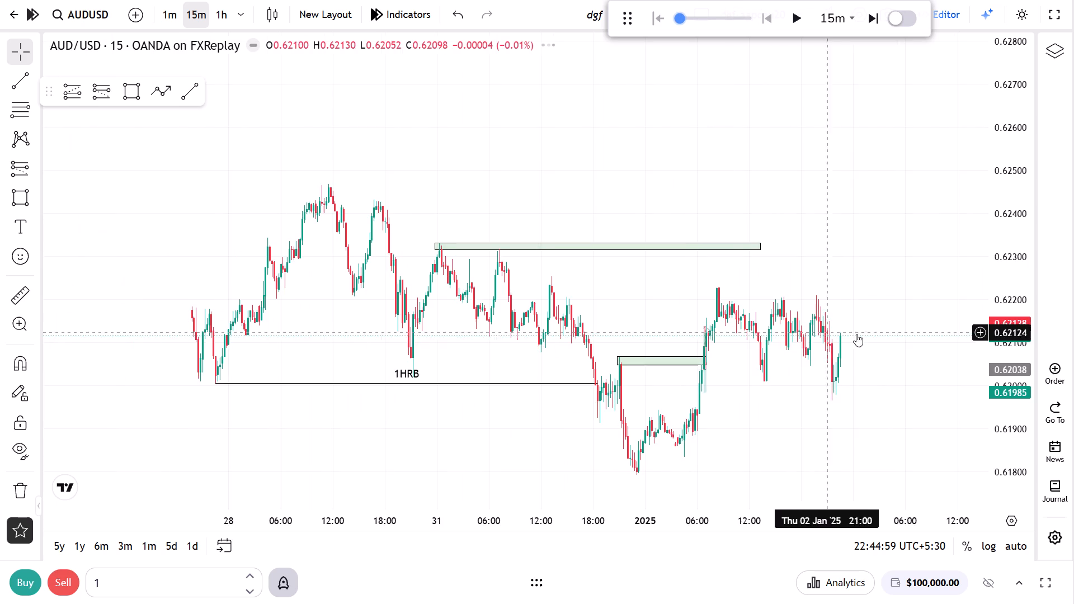
drag(1003, 413, 1034, 282)
drag(908, 282, 896, 170)
click(801, 16)
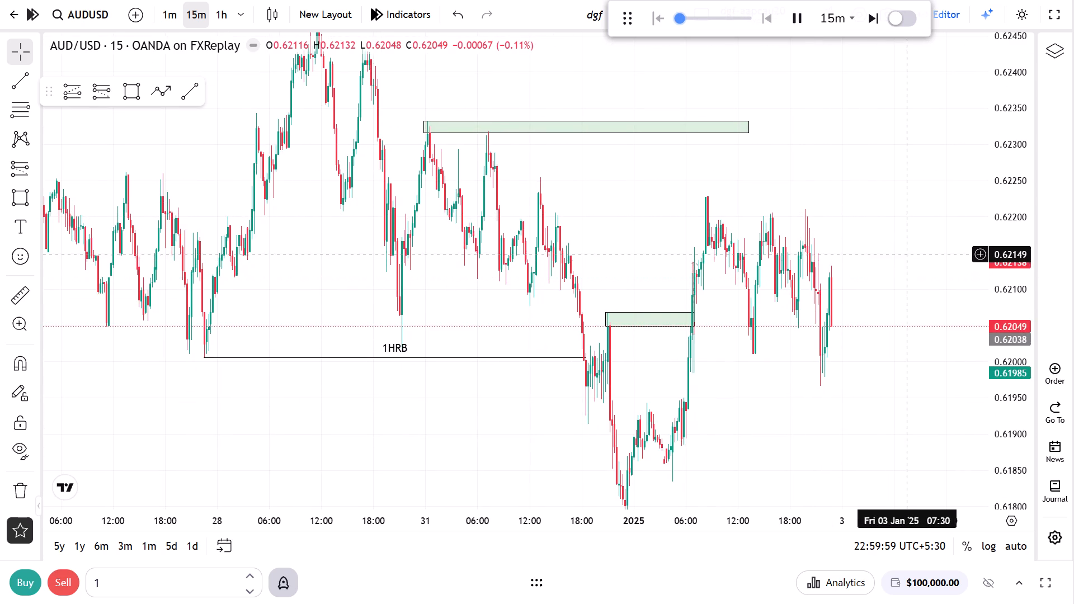
drag(1004, 205, 1001, 280)
click(922, 283)
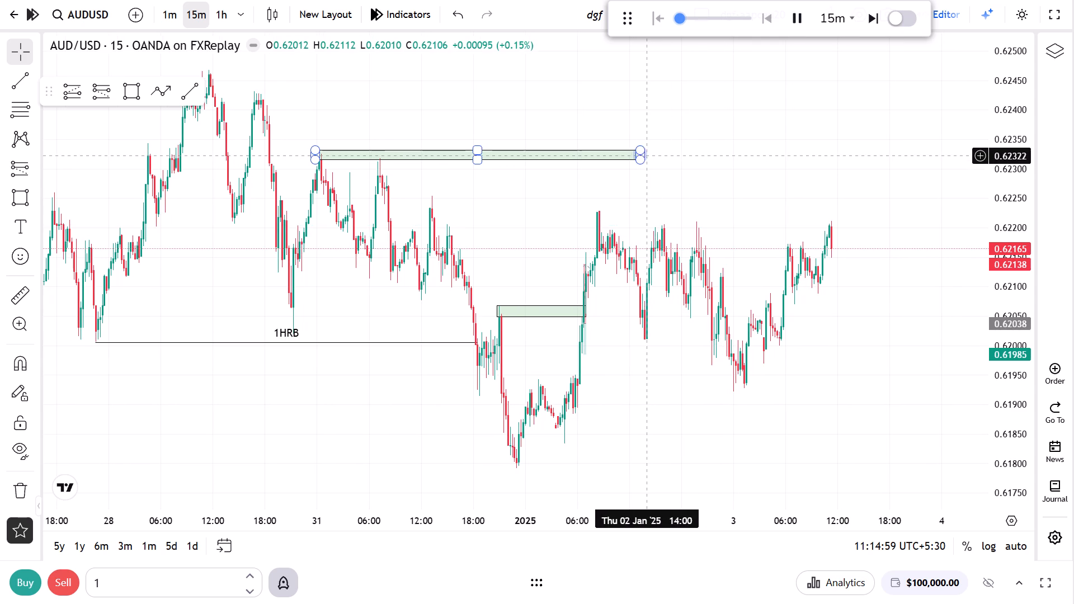
Extend the end of the upper green zone to about 02:15 on 4 January.
drag(643, 154, 822, 183)
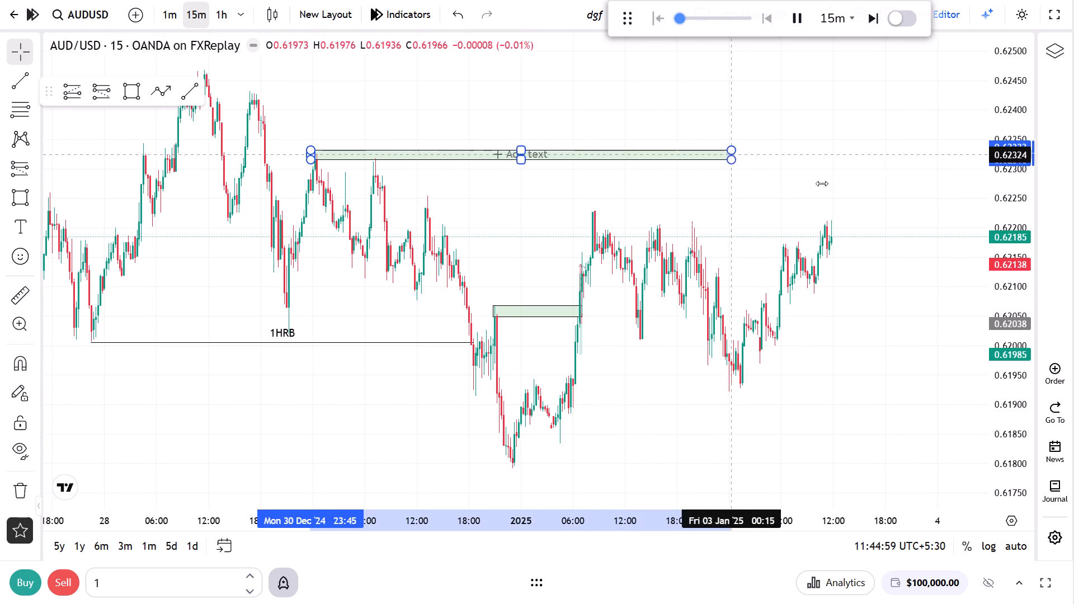
drag(822, 183, 958, 207)
click(936, 272)
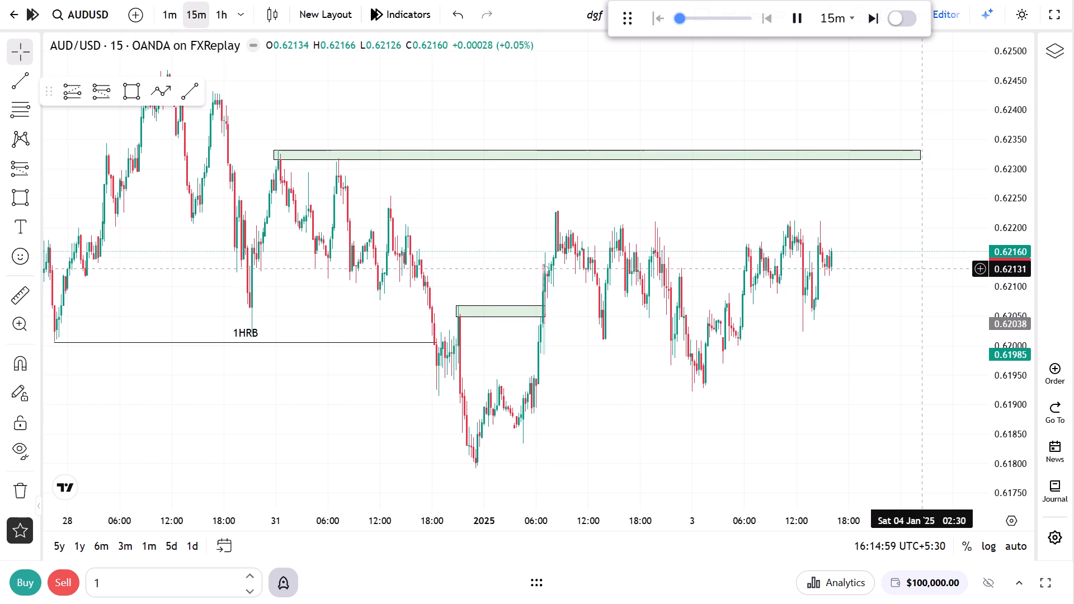
Play the 15-minute replay forward in stages and pause it at about 06:30 on 6 January.
click(802, 12)
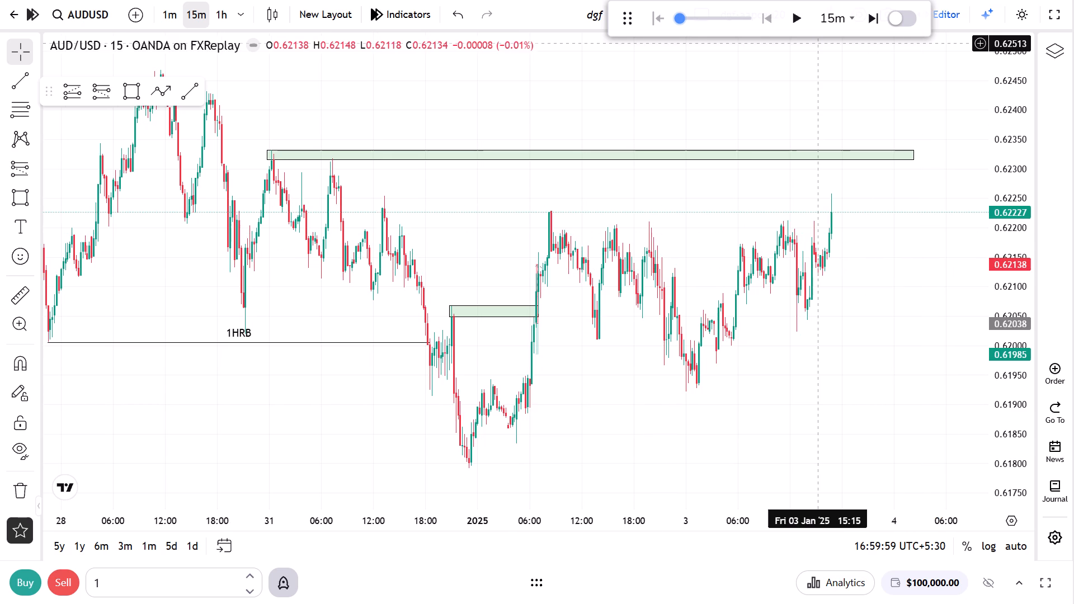
click(810, 28)
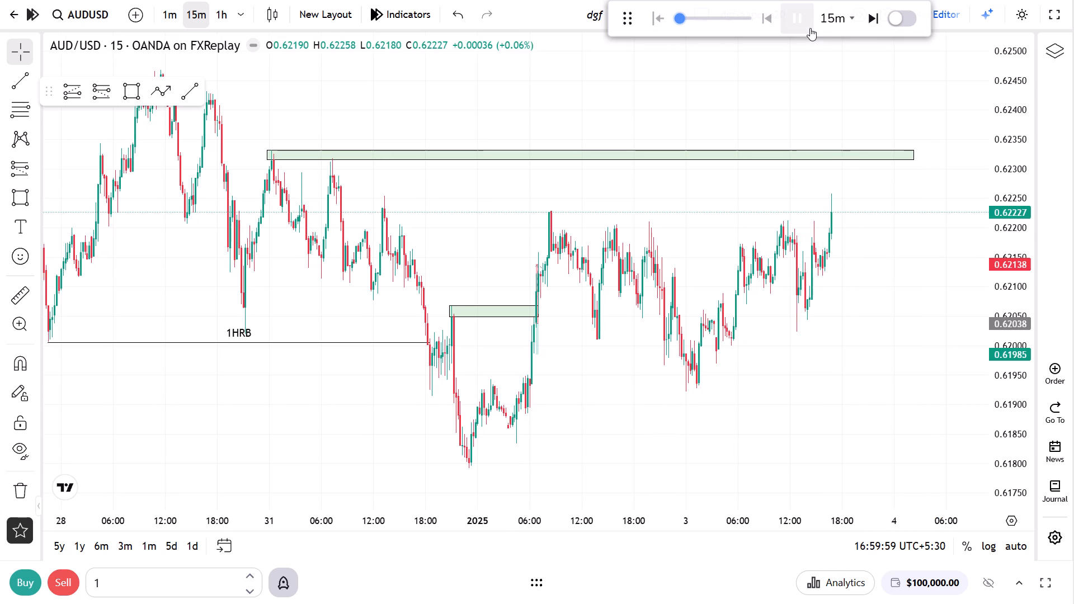
click(804, 23)
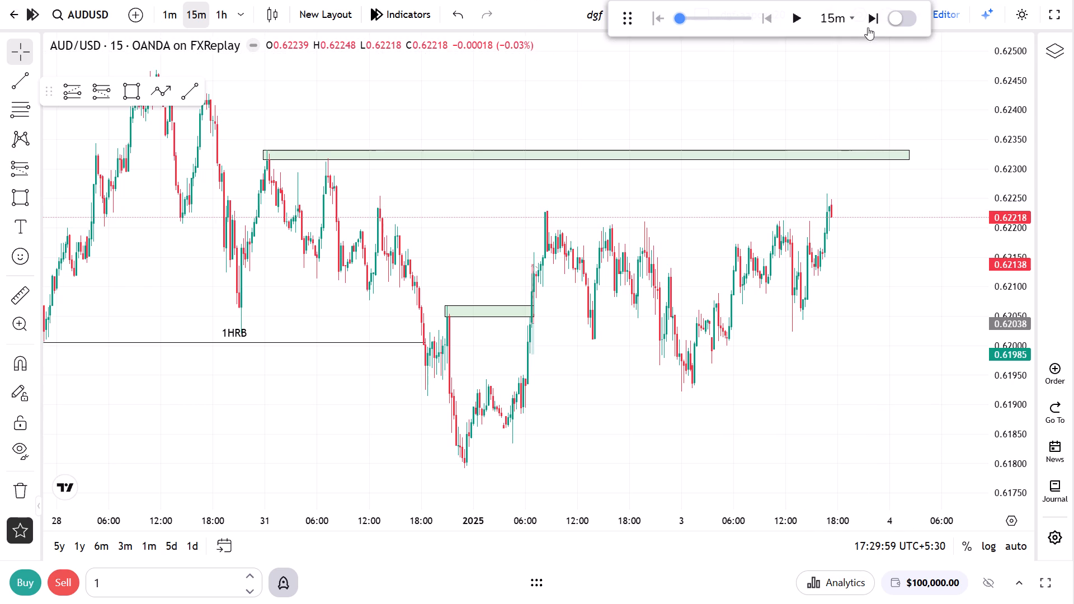
click(799, 29)
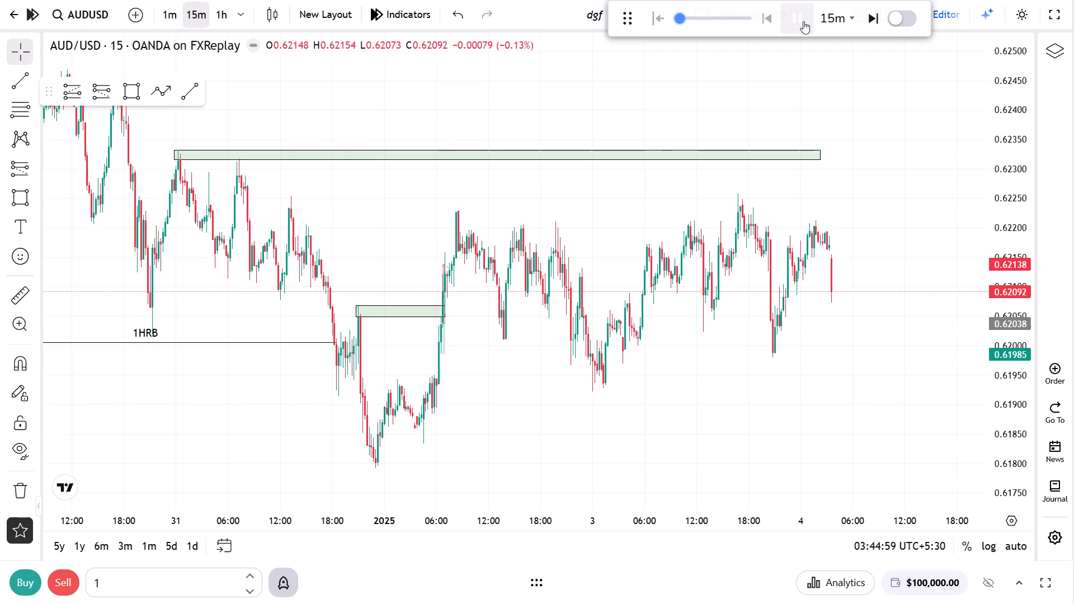
click(803, 21)
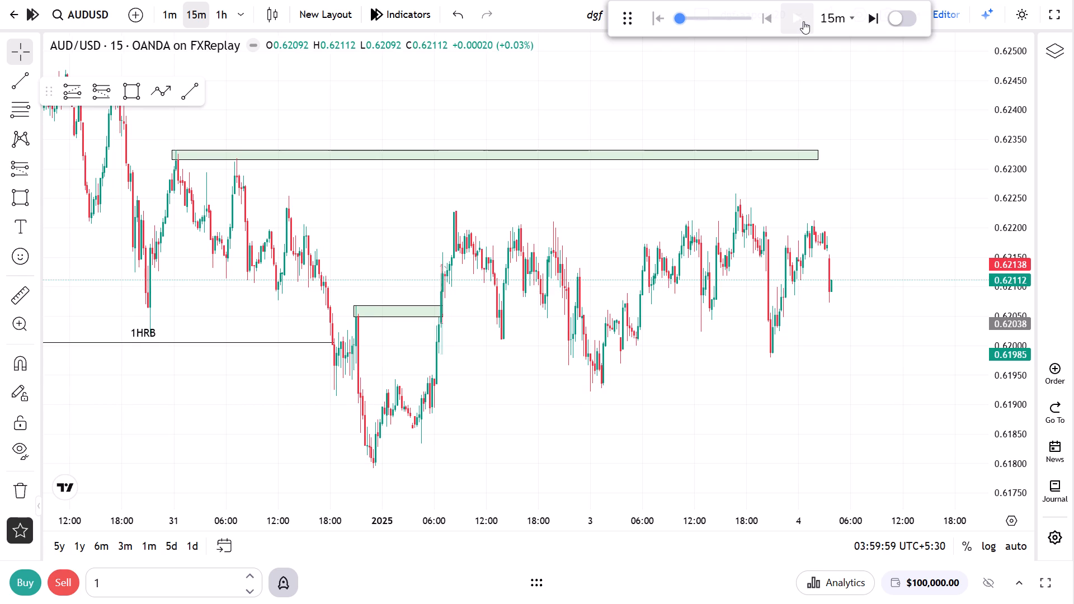
click(803, 21)
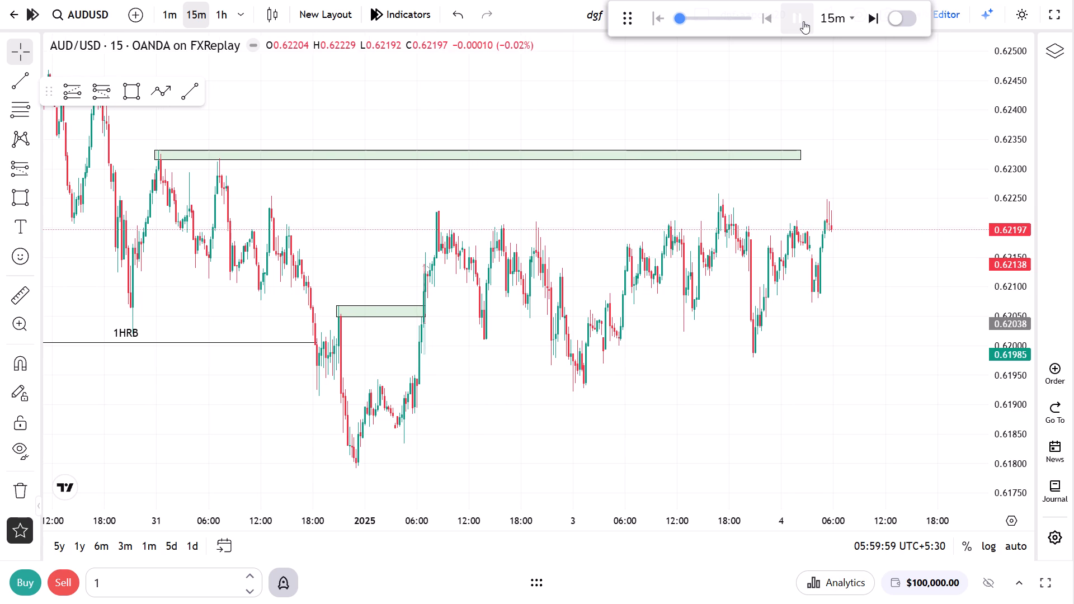
click(803, 21)
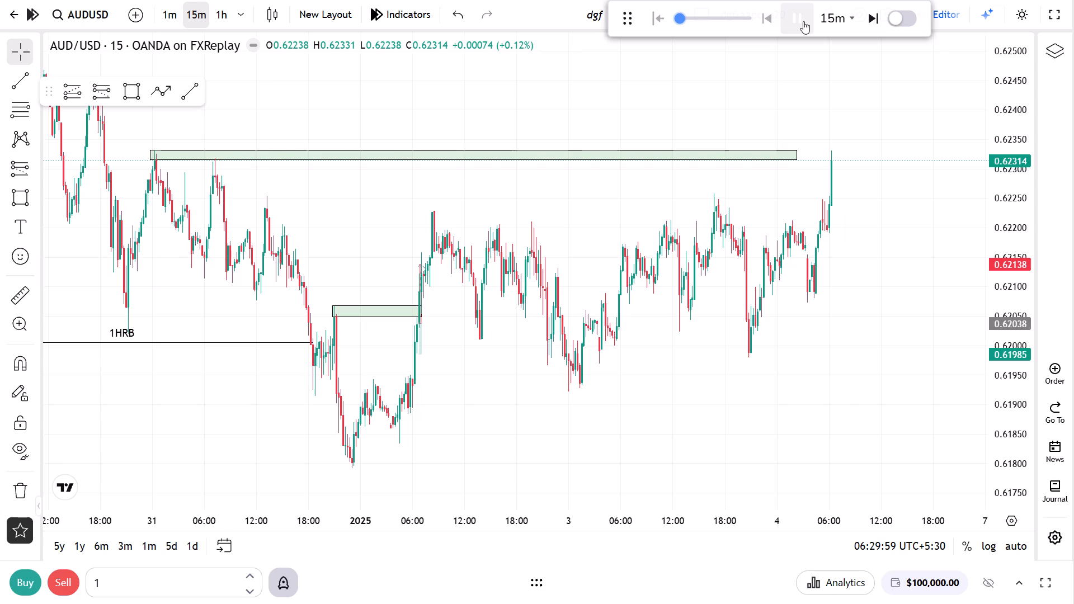
Extend the end of the upper green zone past the latest candle to about 13:00 on 6 January.
drag(1018, 289, 1046, 160)
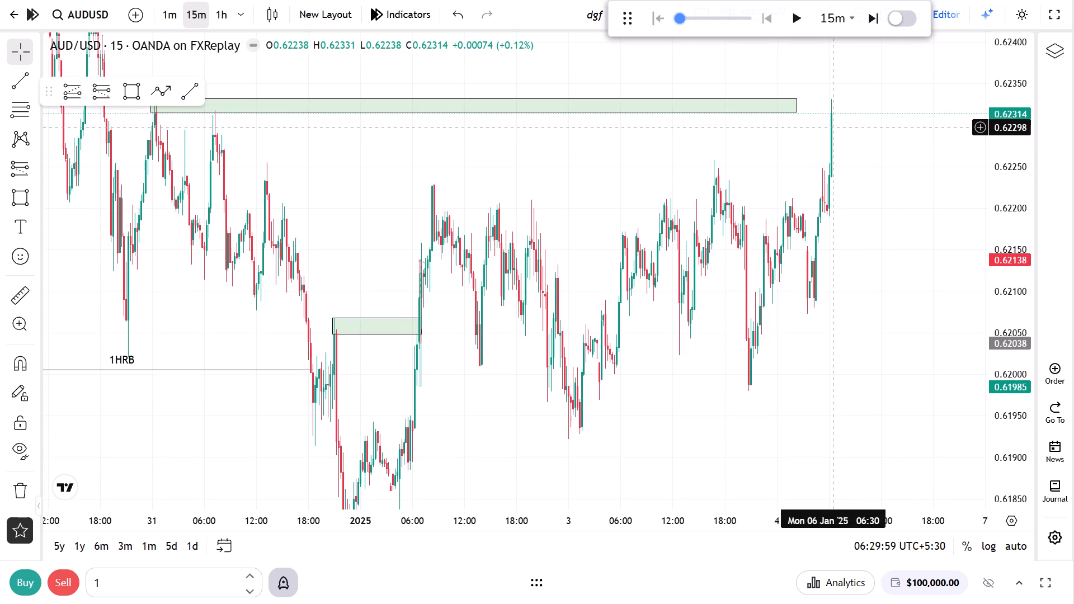
drag(798, 105, 849, 110)
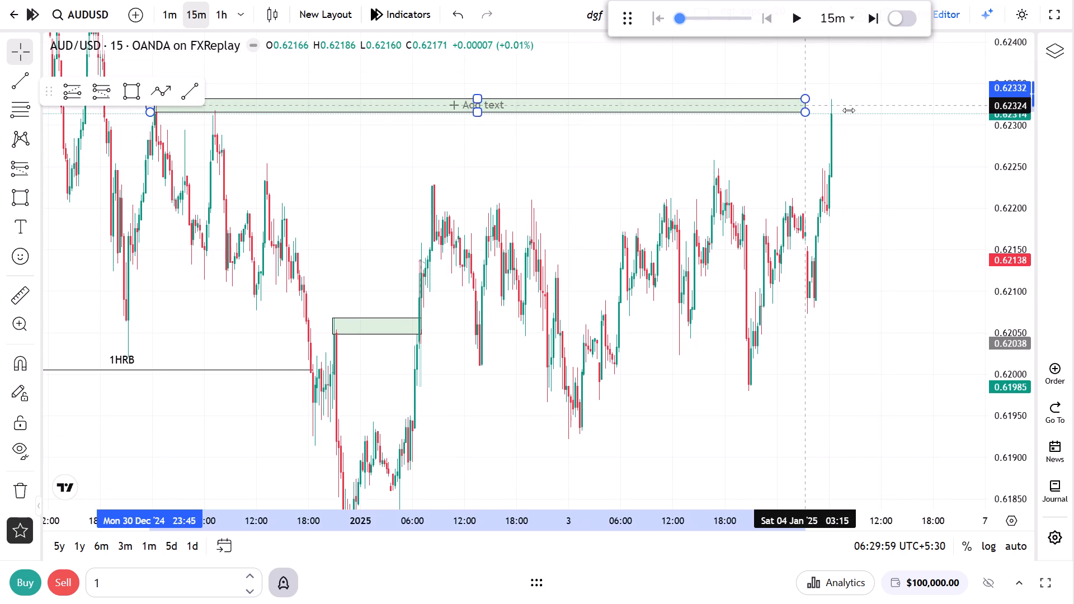
drag(849, 110, 889, 114)
click(825, 146)
Play the 15-minute replay forward and pause it at about 09:15 on 6 January.
drag(883, 145, 915, 199)
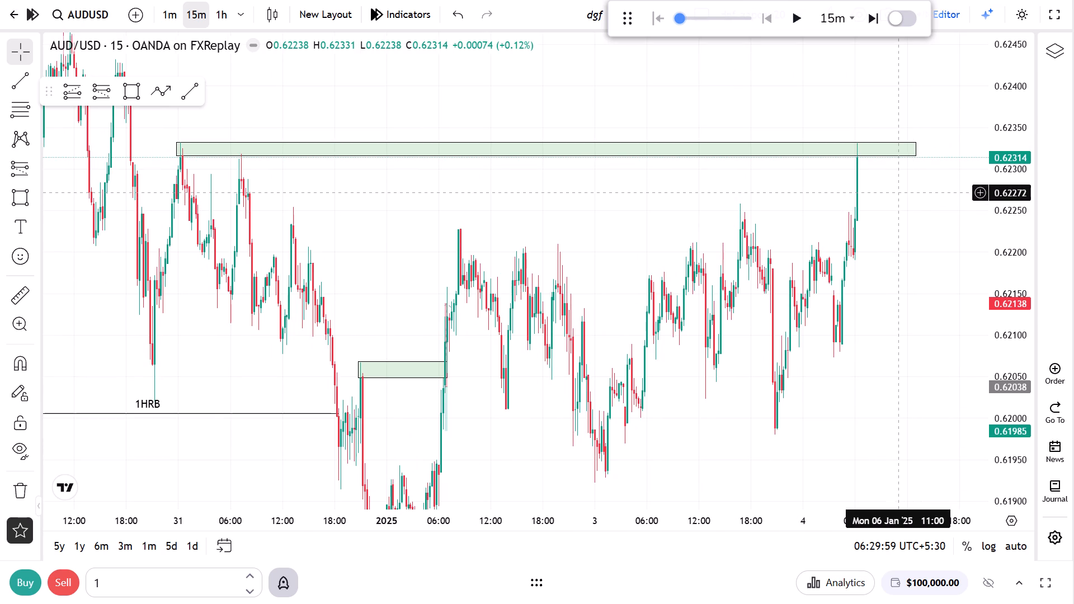
click(808, 27)
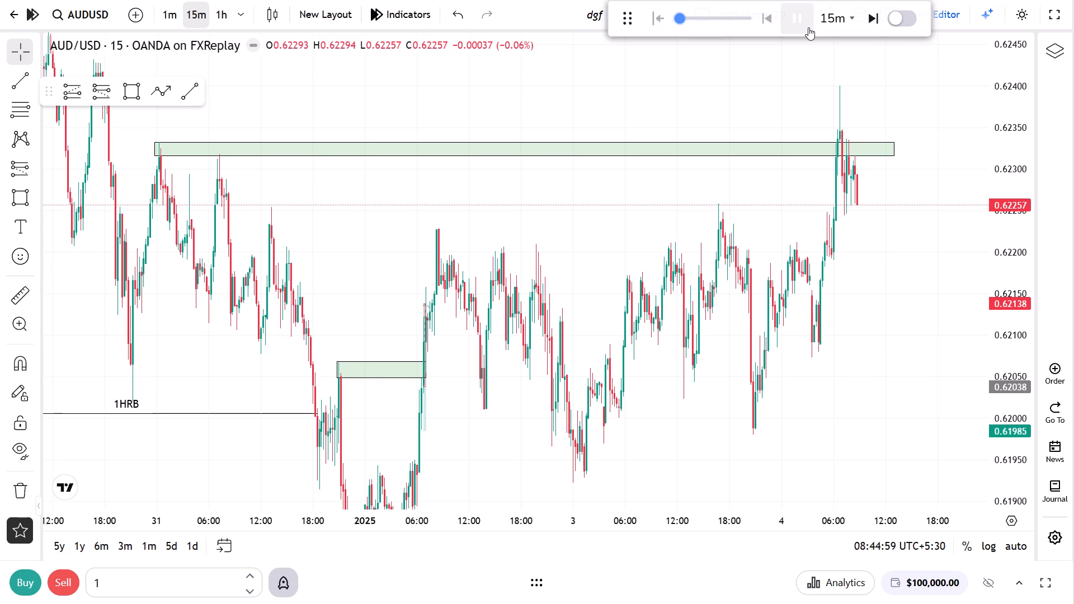
click(808, 27)
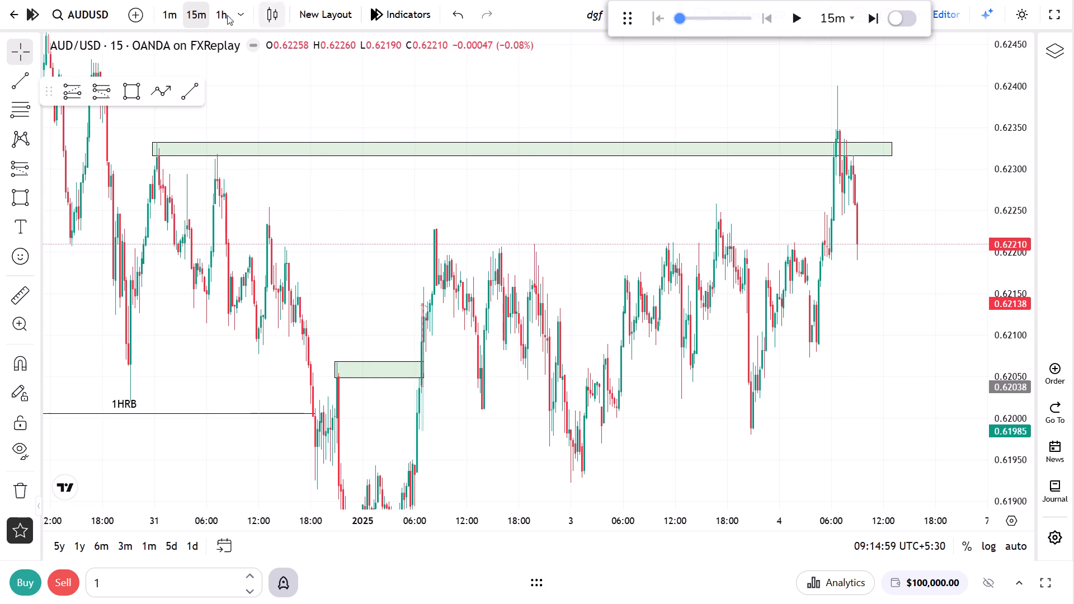
On the 1-minute chart, place a short position at 07:45 on 6 January with entry 0.62313 and stop 0.62413.
click(175, 7)
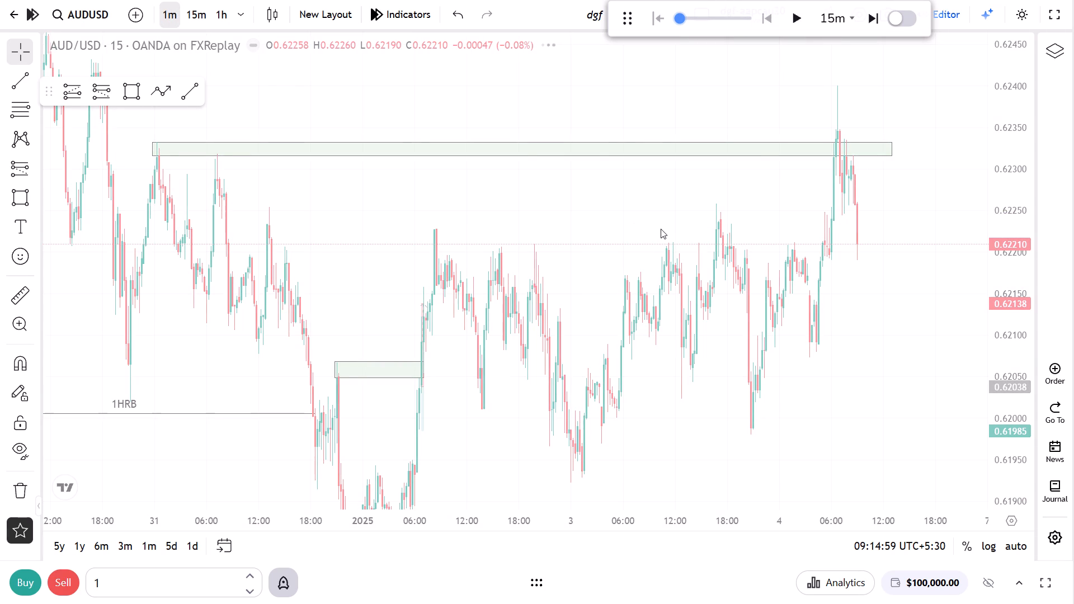
drag(582, 195, 590, 214)
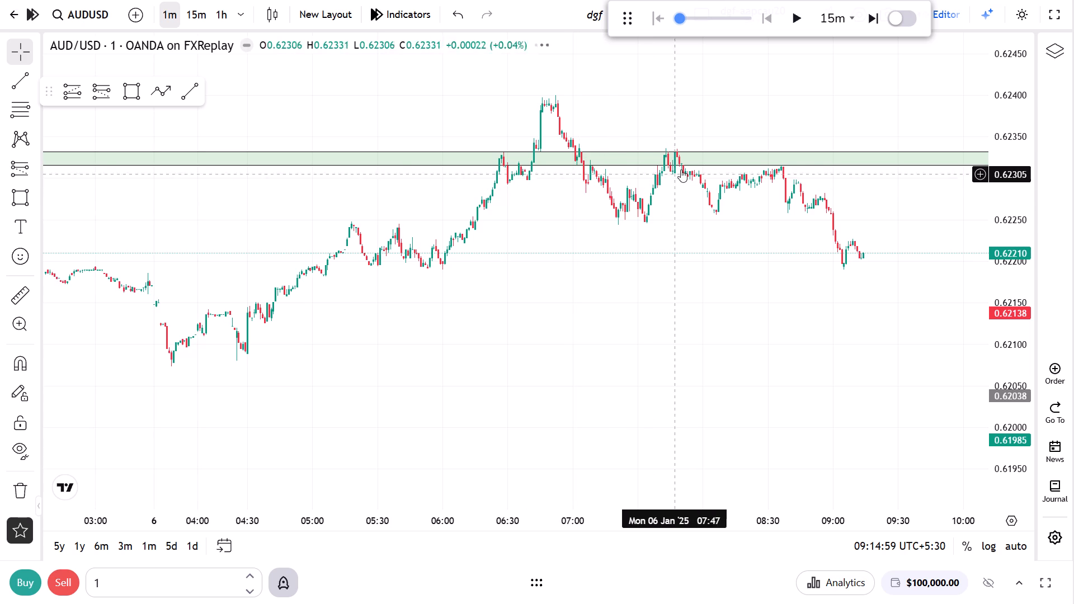
drag(667, 182, 657, 227)
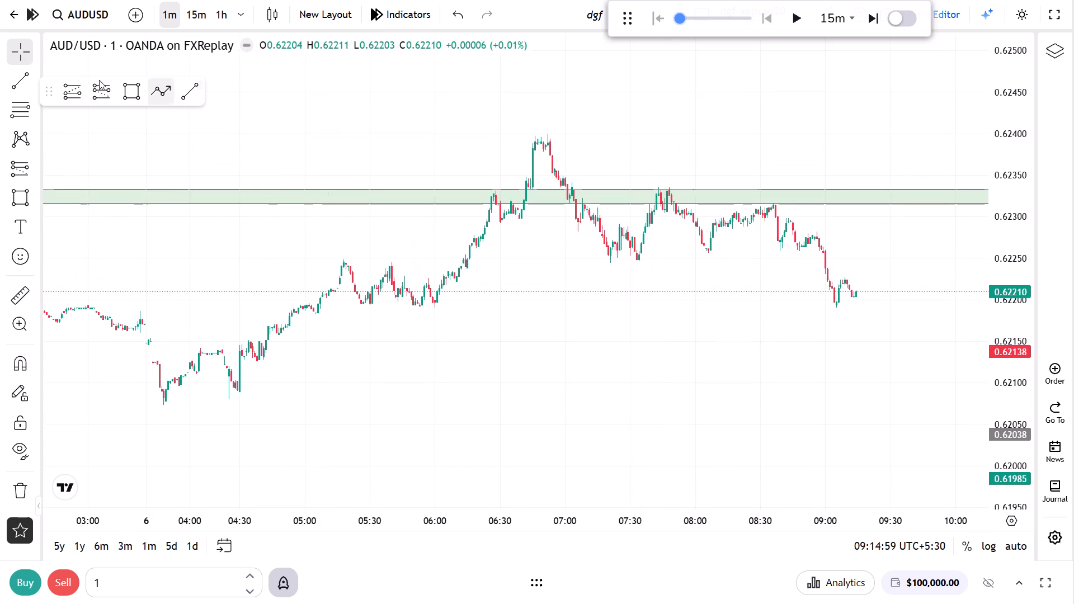
click(104, 93)
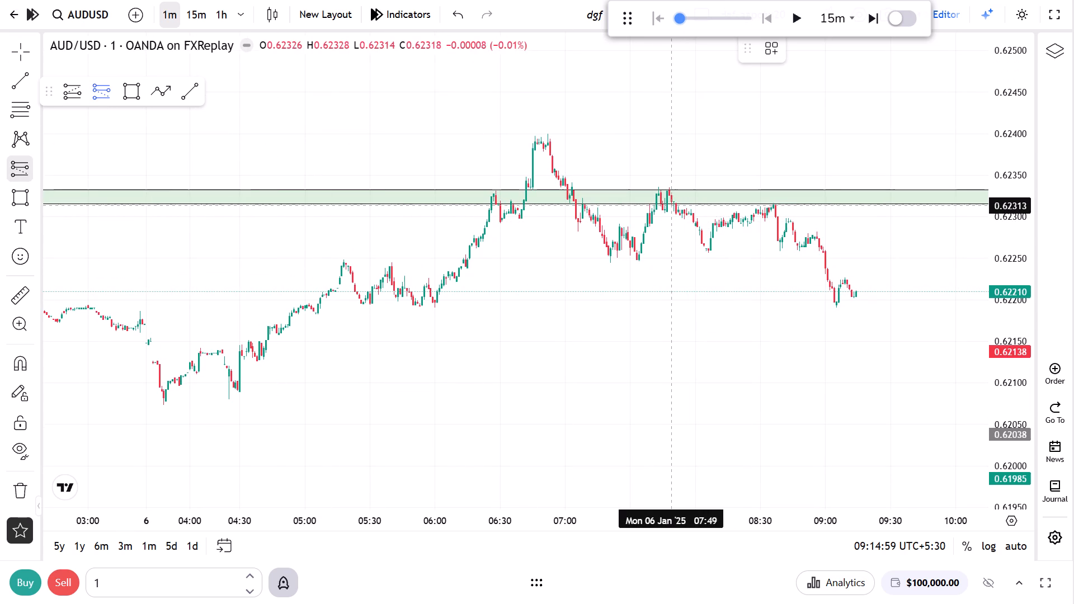
click(663, 206)
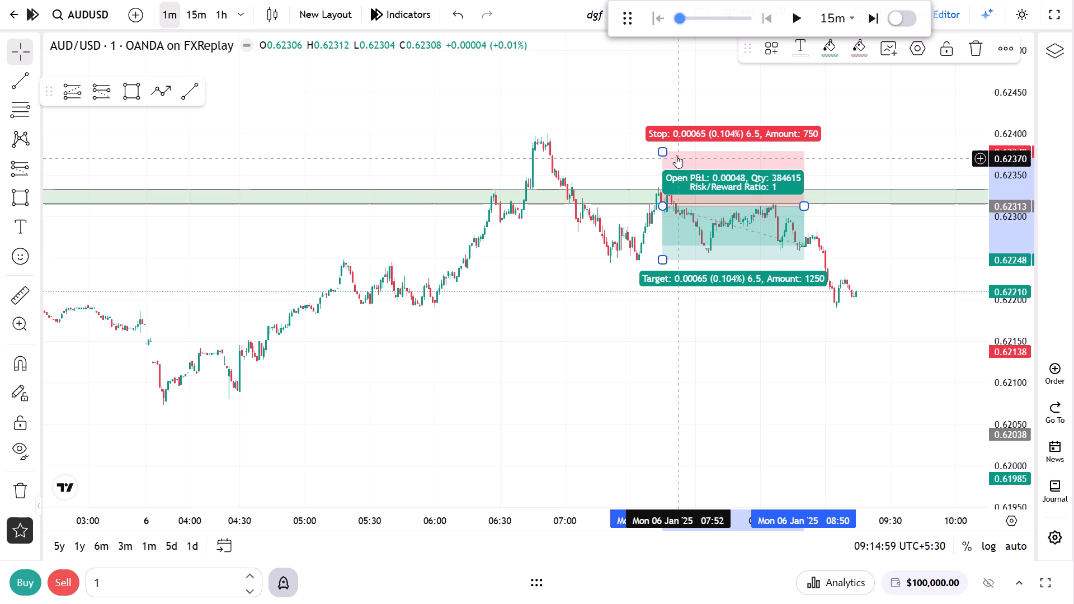
drag(667, 153, 665, 138)
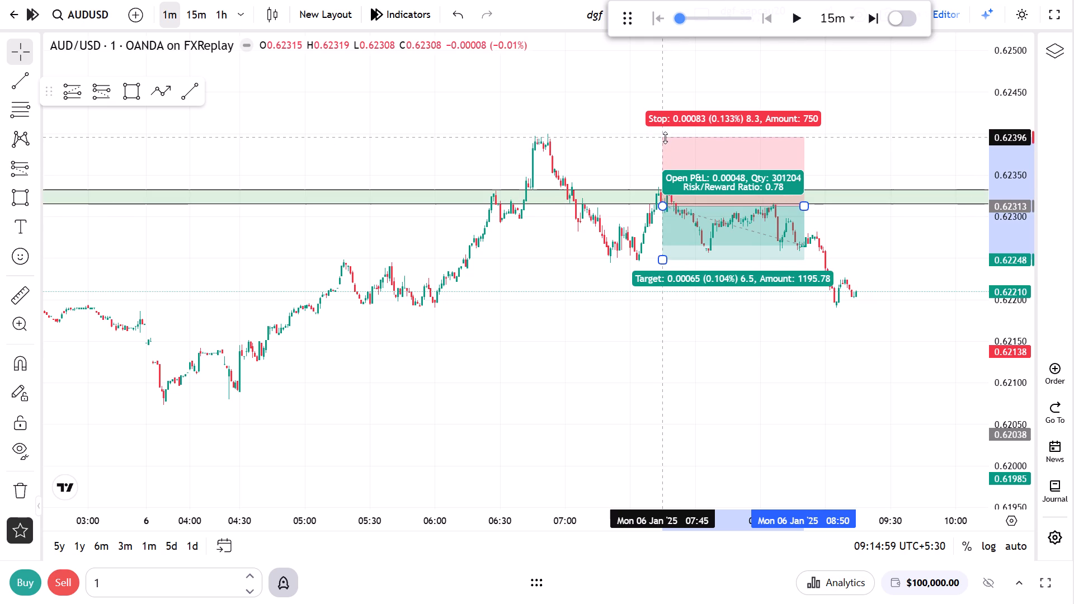
drag(665, 138, 668, 125)
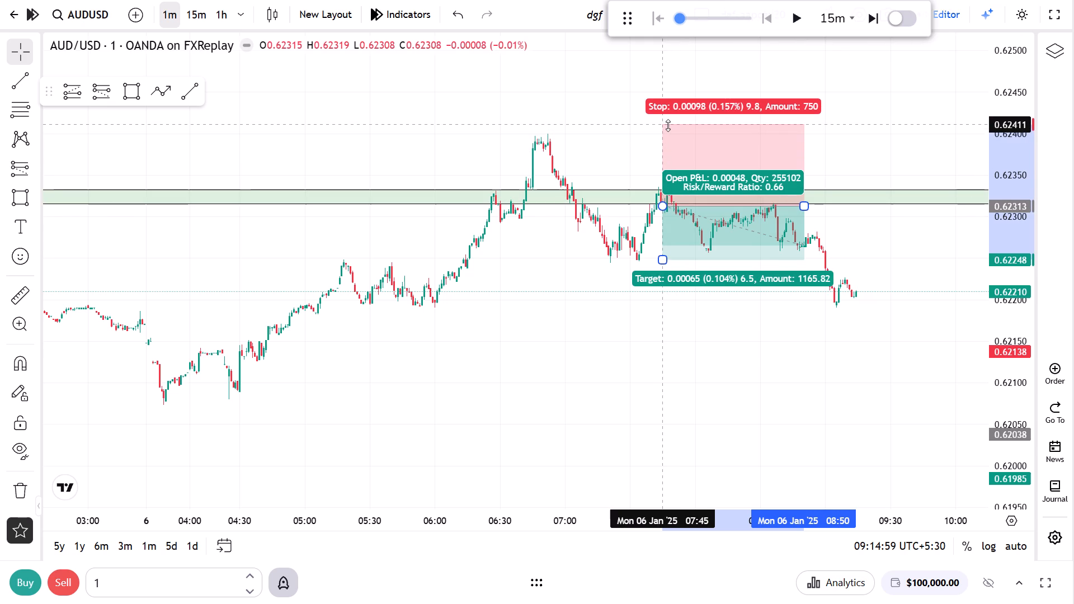
drag(668, 125, 668, 124)
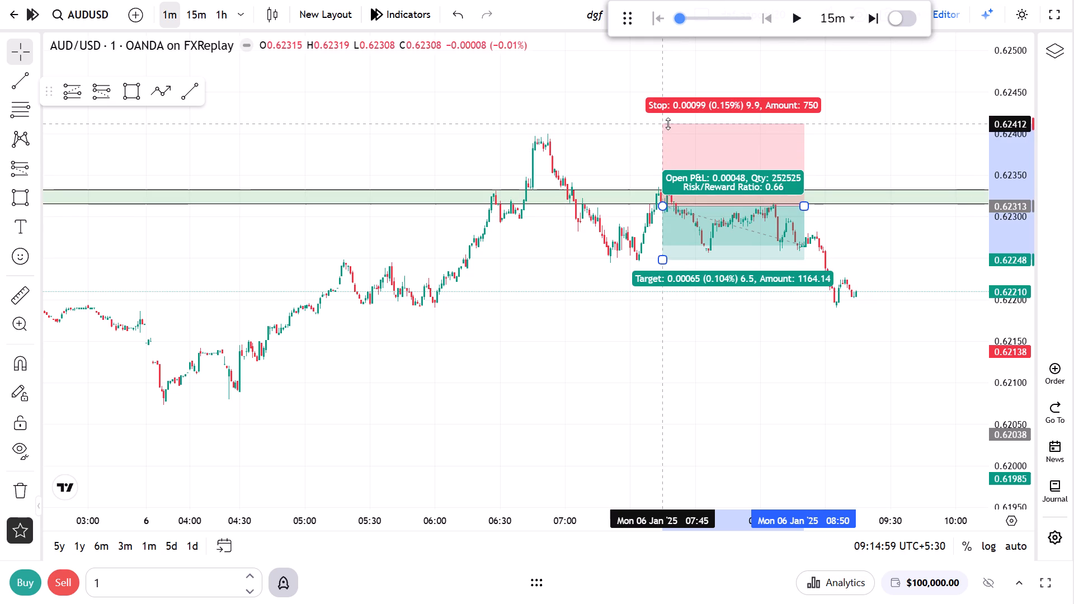
drag(668, 124, 668, 122)
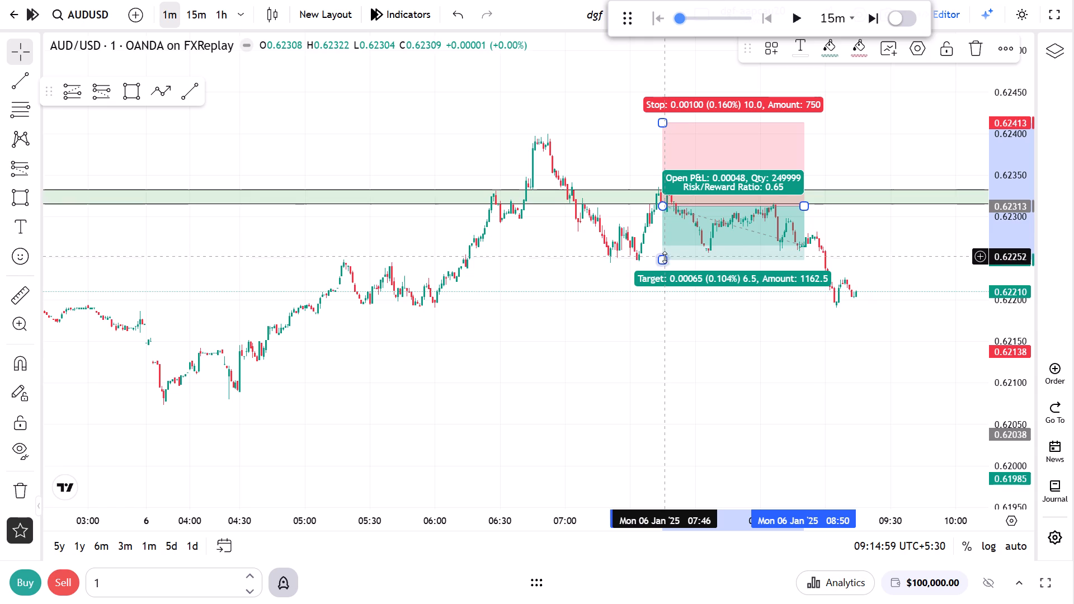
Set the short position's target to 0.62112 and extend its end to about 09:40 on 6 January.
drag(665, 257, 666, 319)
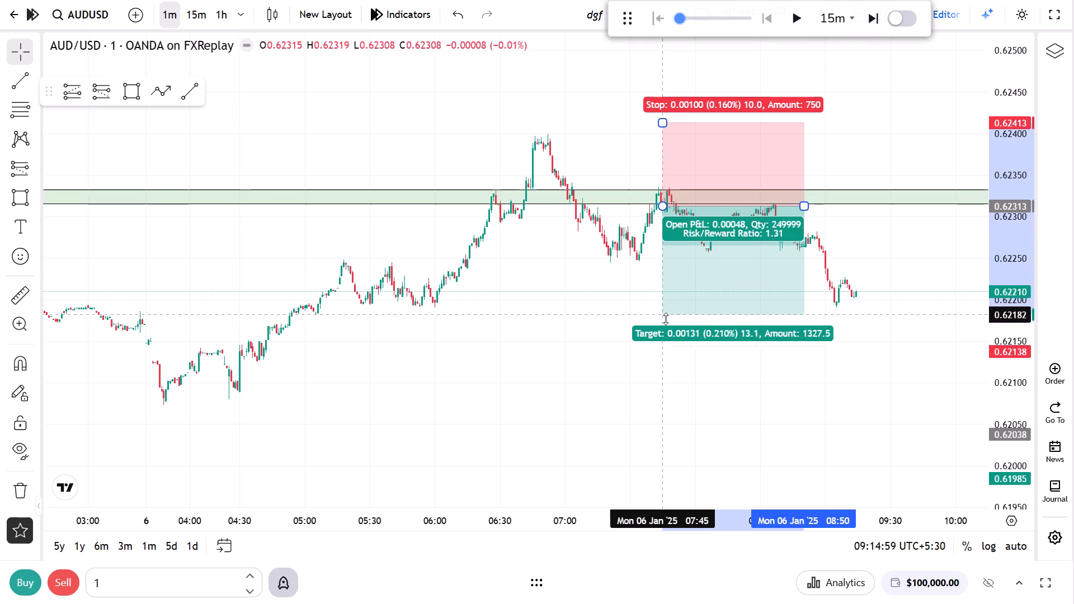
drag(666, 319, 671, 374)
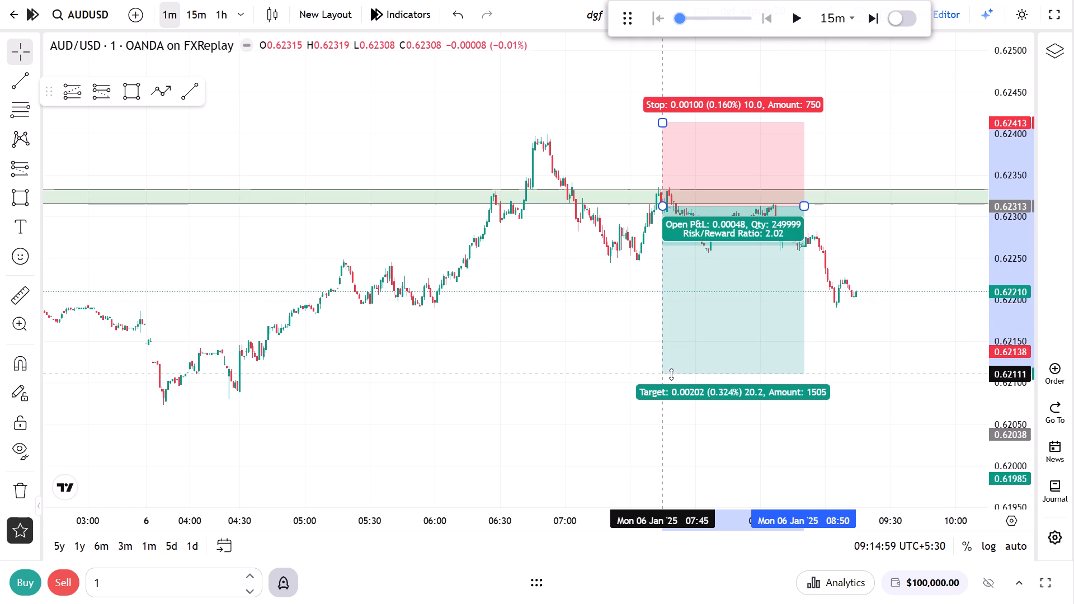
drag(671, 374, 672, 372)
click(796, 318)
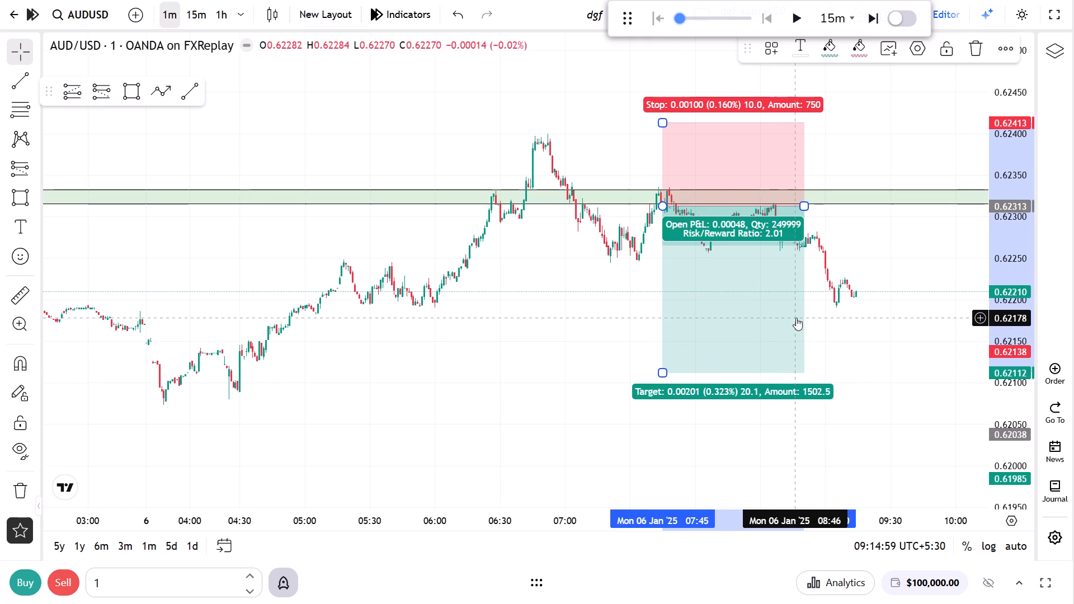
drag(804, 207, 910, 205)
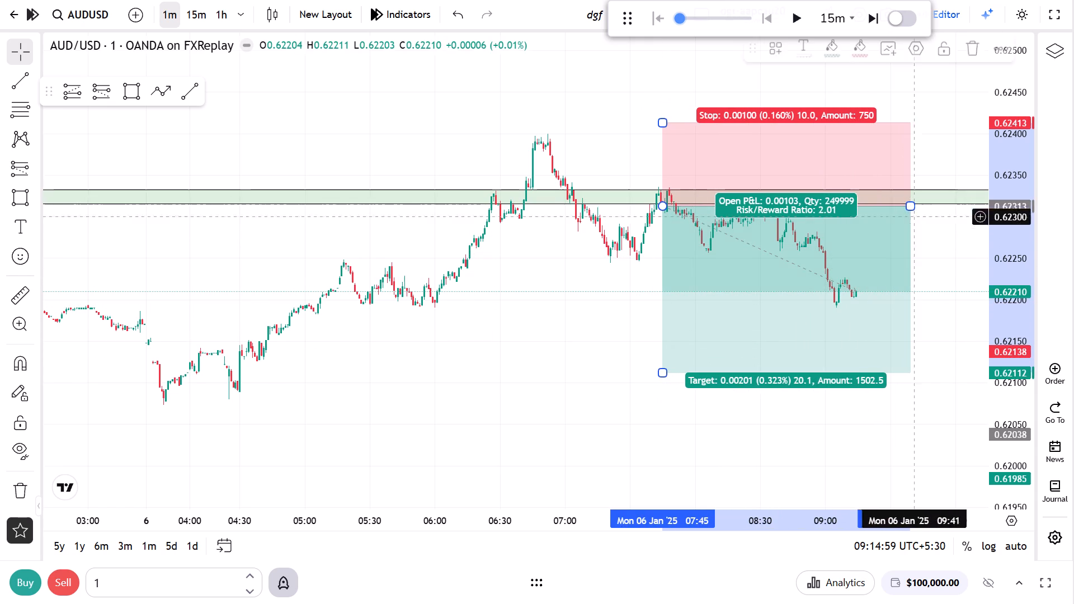
Play the replay forward on the 1-minute chart and pause it at about 12:15 on 6 January.
drag(935, 271, 704, 217)
click(798, 30)
drag(779, 248, 715, 303)
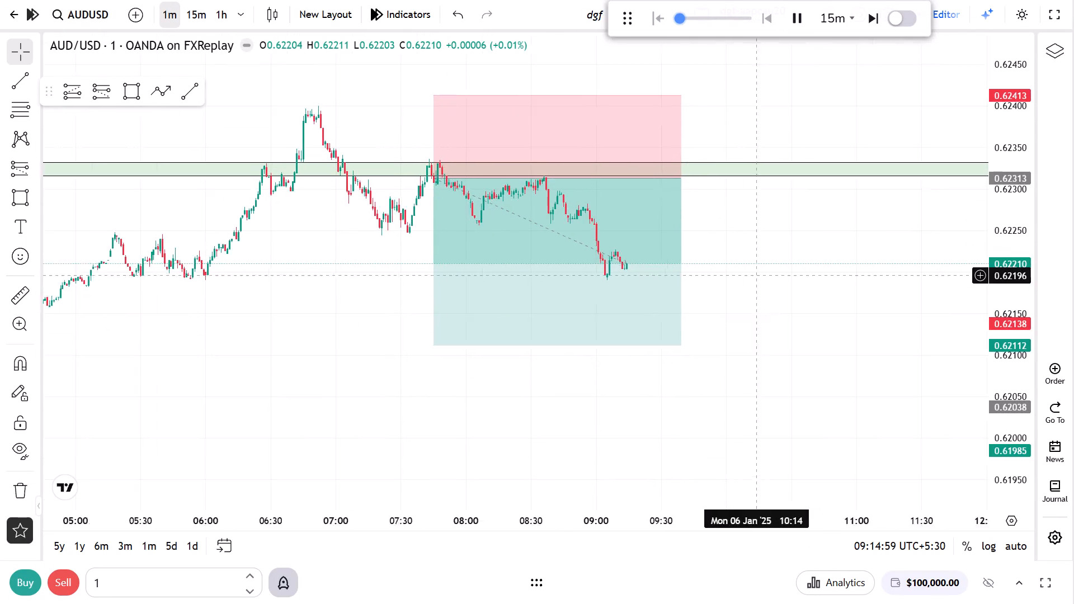
scroll(734, 296, down, 3)
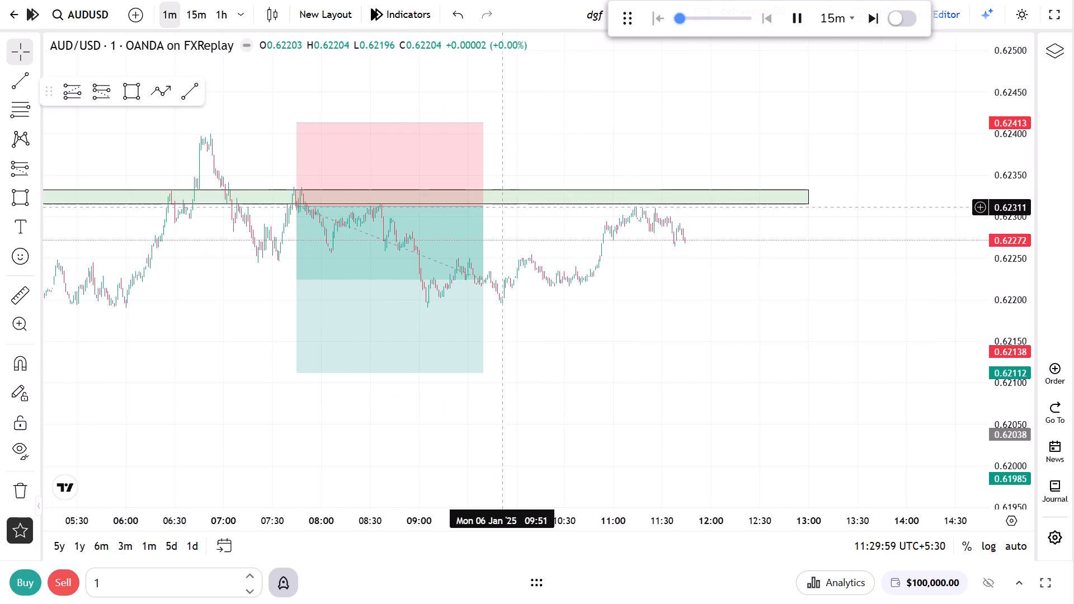
click(798, 34)
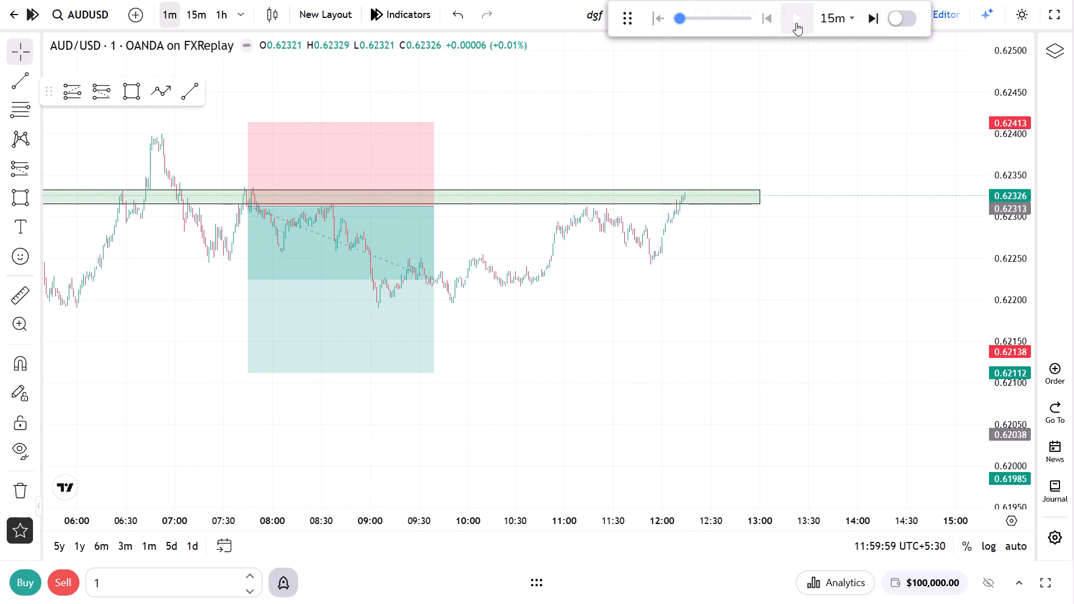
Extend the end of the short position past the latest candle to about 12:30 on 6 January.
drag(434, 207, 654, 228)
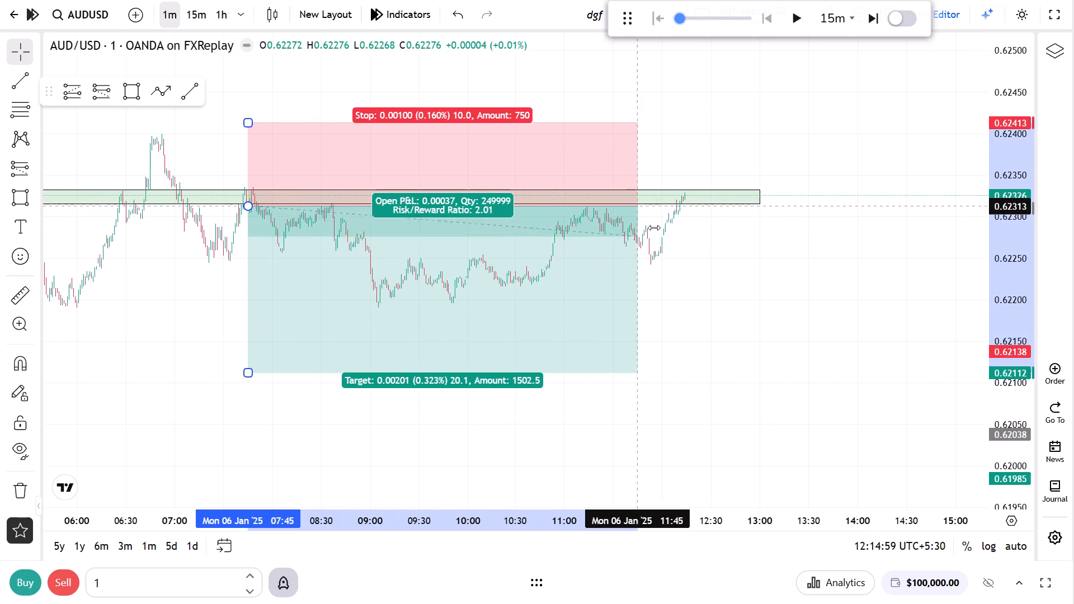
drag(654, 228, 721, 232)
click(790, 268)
Switch to the 15-minute chart, play the replay forward and pause it at about 14:00 on 6 January.
click(202, 14)
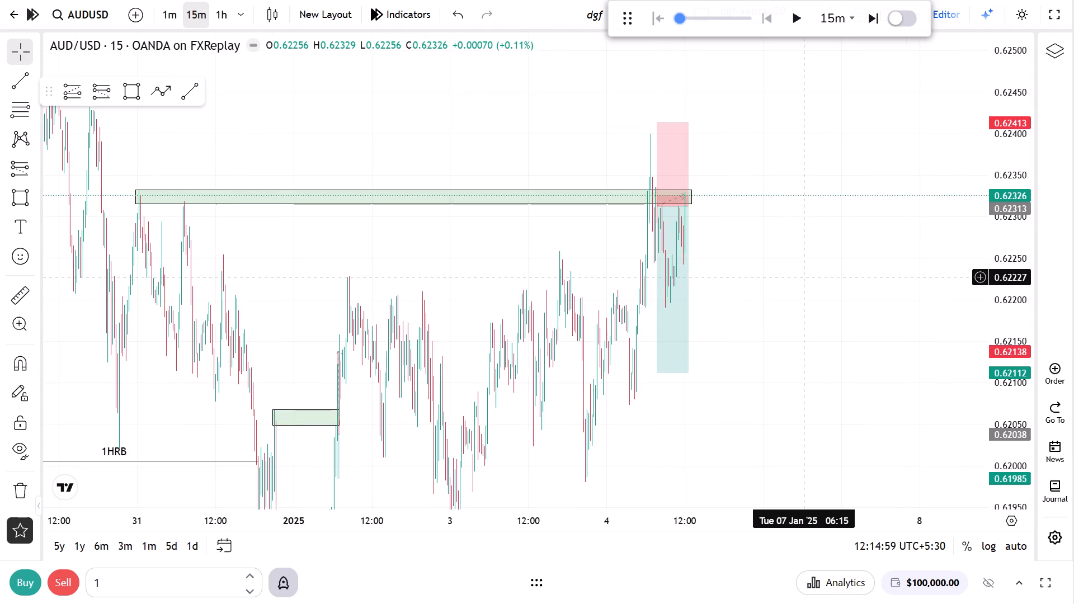
scroll(788, 310, up, 5)
drag(711, 300, 869, 306)
drag(783, 291, 789, 294)
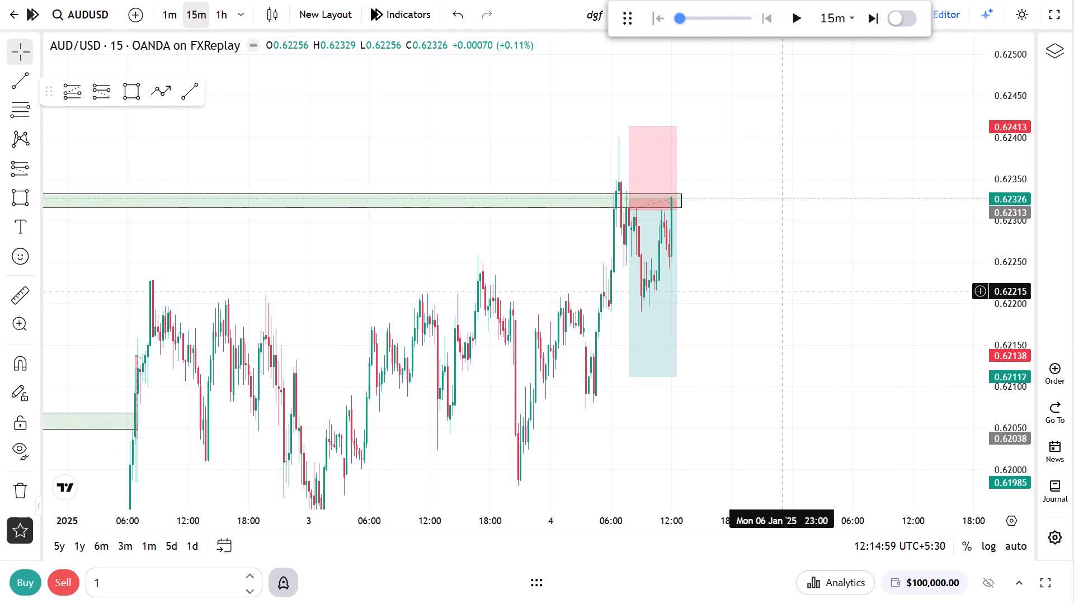
drag(789, 294, 945, 321)
scroll(925, 318, up, 5)
click(853, 281)
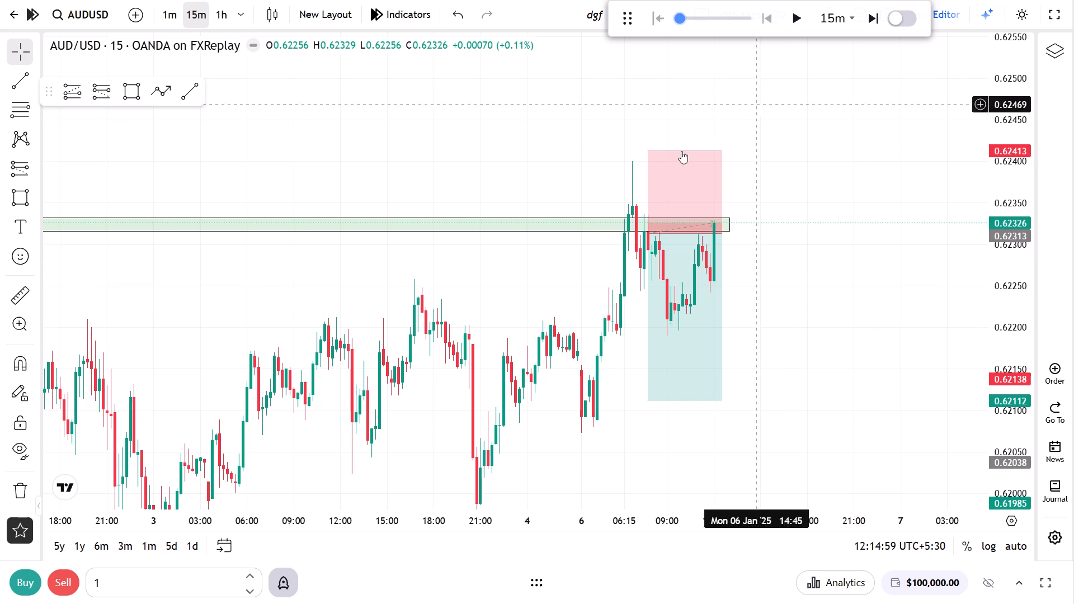
click(651, 155)
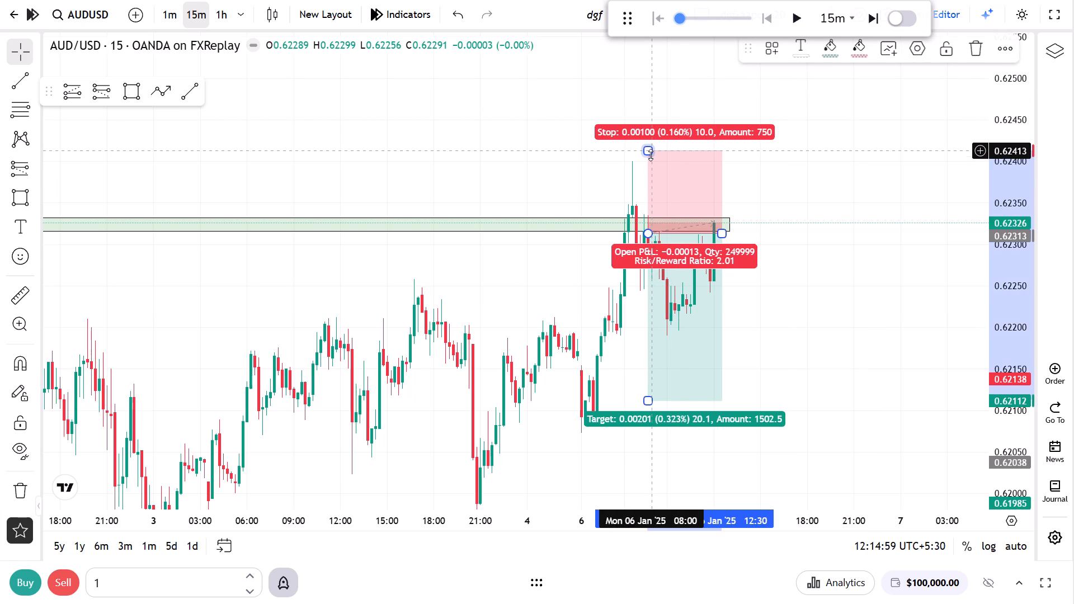
click(811, 184)
click(795, 26)
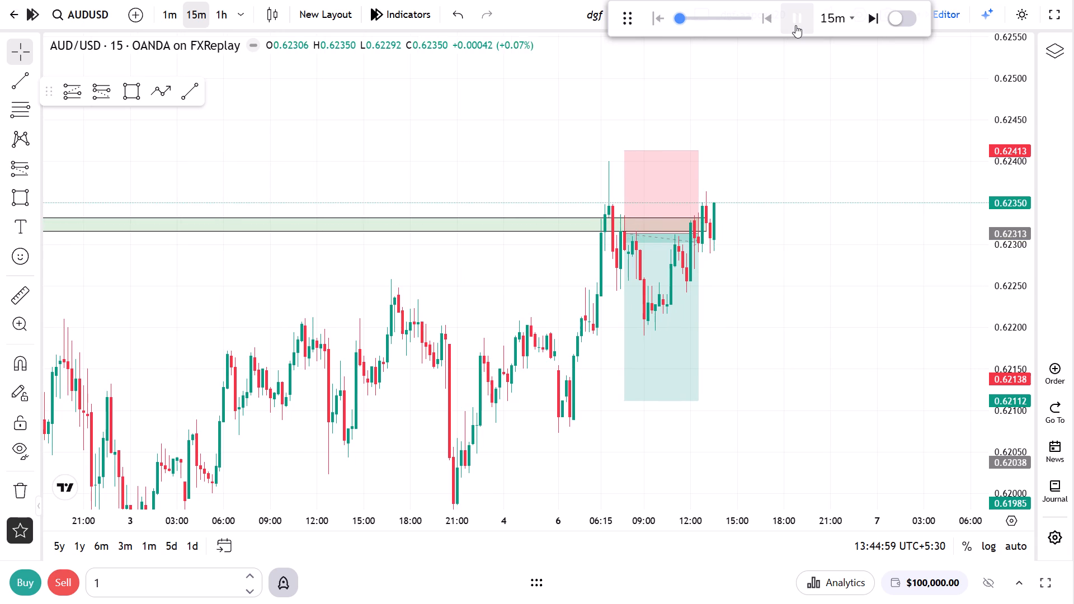
click(795, 25)
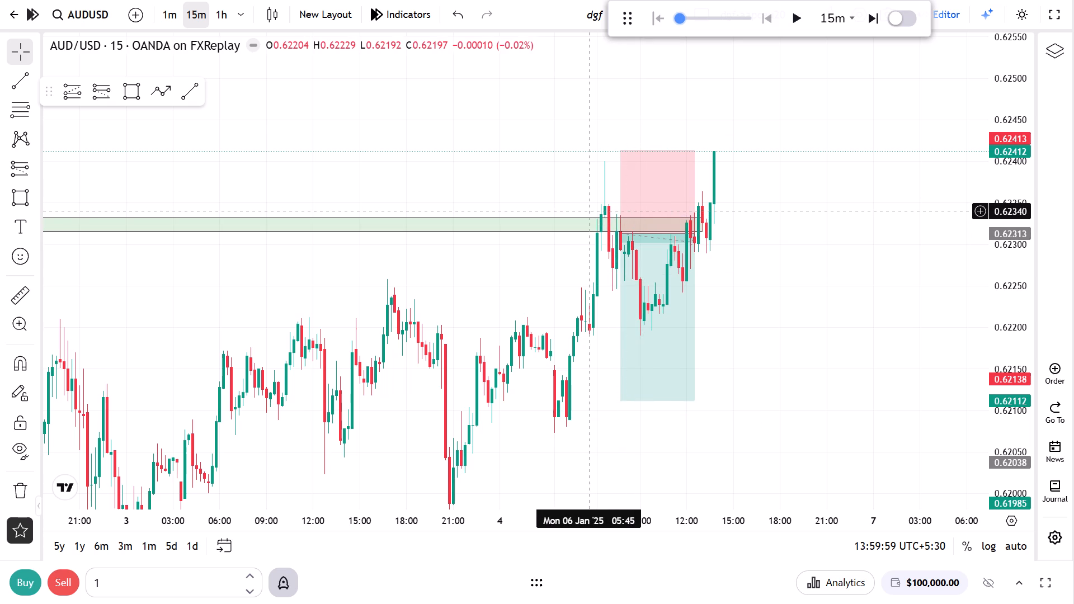
Tighten the short position's stop to 0.62364 and its target to 0.62211 for a risk/reward ratio of 2.
drag(617, 150, 618, 187)
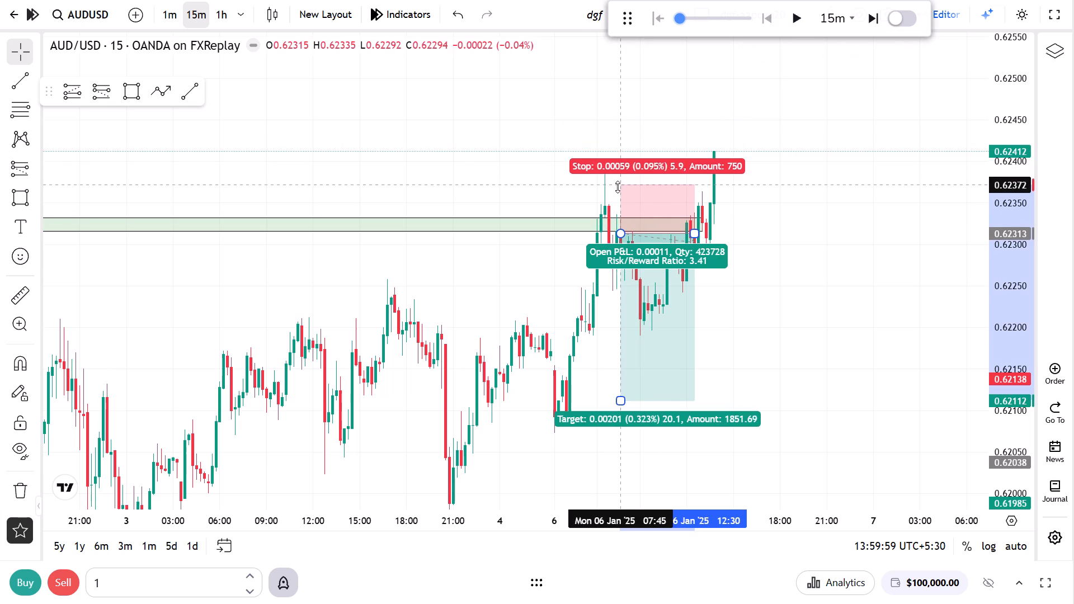
drag(618, 187, 618, 192)
click(618, 192)
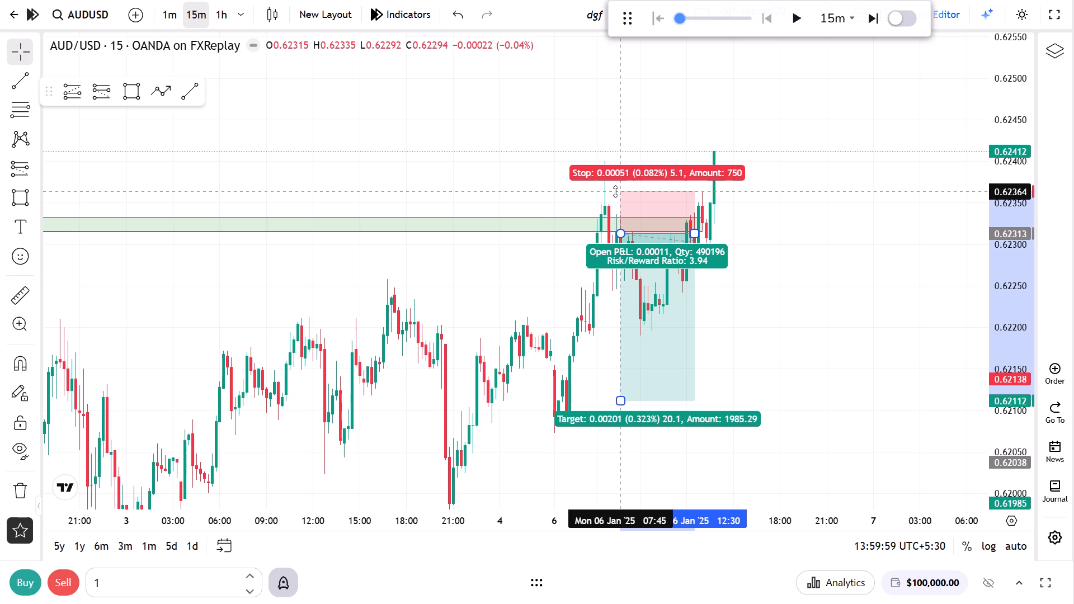
drag(620, 400, 618, 345)
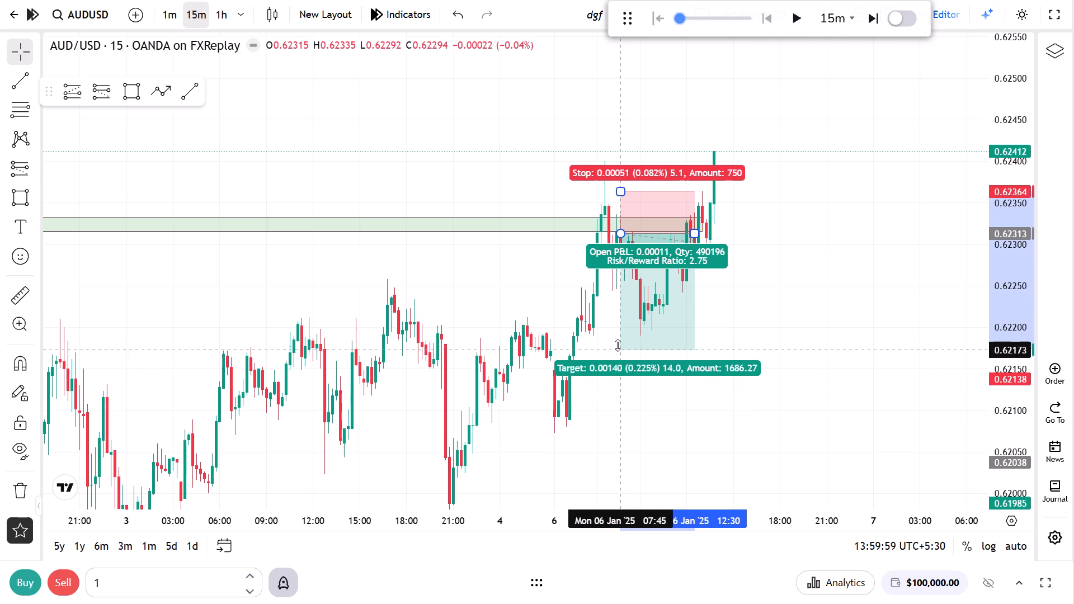
drag(618, 345, 620, 315)
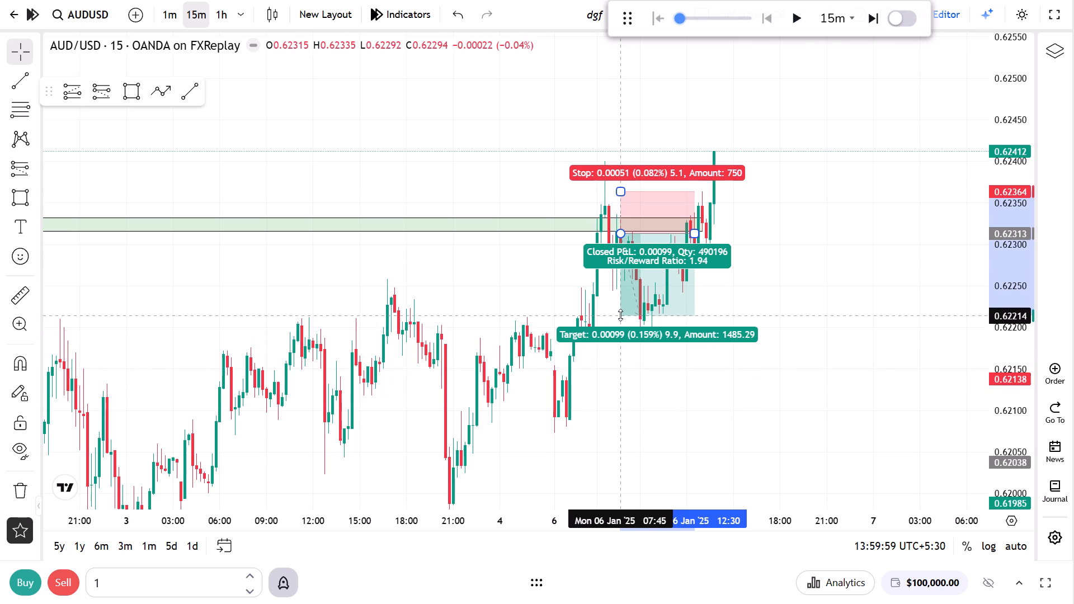
drag(620, 315, 622, 318)
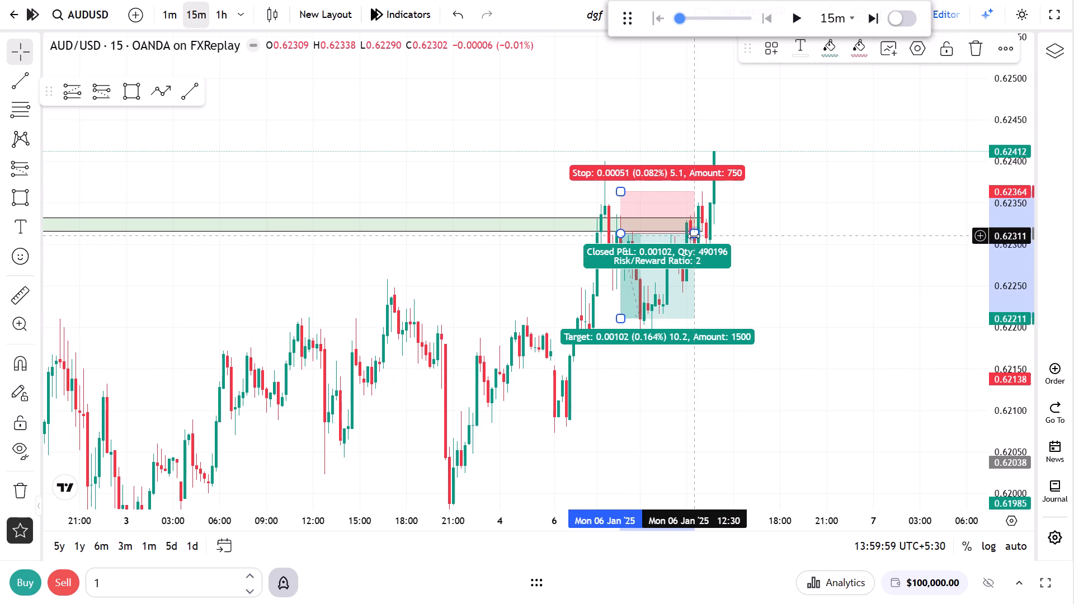
Shorten the short position so it ends at about 09:15 on 6 January.
drag(694, 236, 644, 237)
click(756, 299)
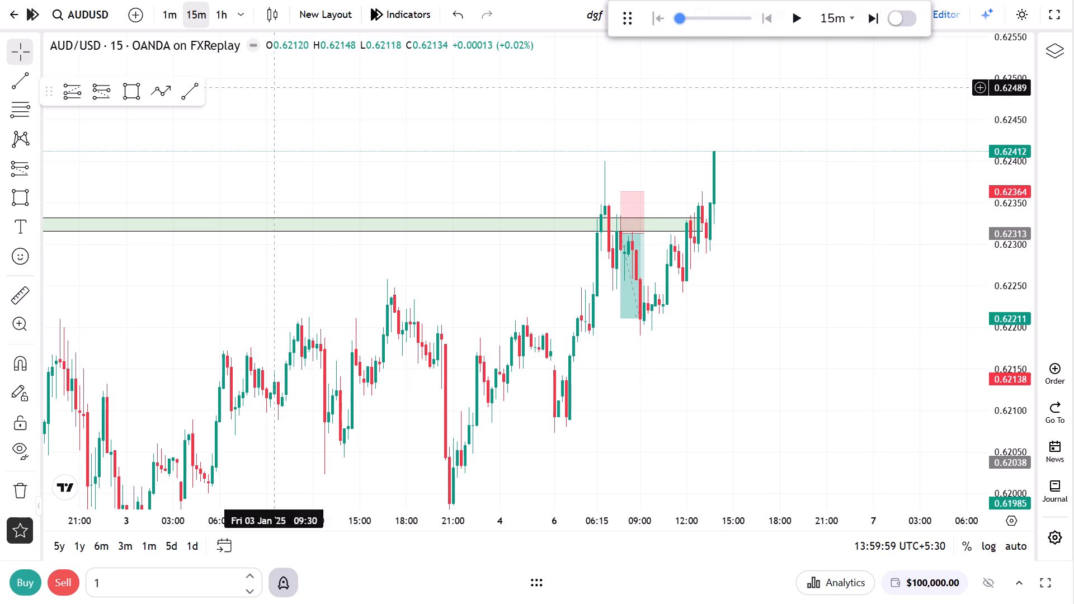
On the 1-hour chart, draw a rectangle zone from 0.62426 to 0.62469, spanning 30 December 06:30 to 6 January 18:30.
click(224, 20)
drag(803, 307, 854, 285)
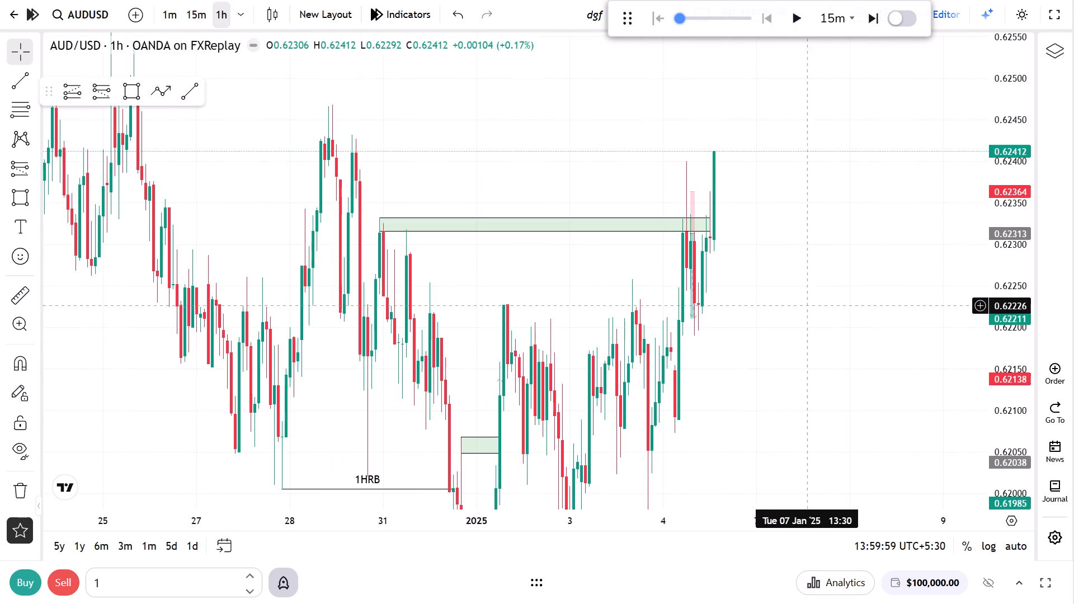
drag(854, 285, 915, 257)
drag(1012, 271, 996, 337)
click(882, 290)
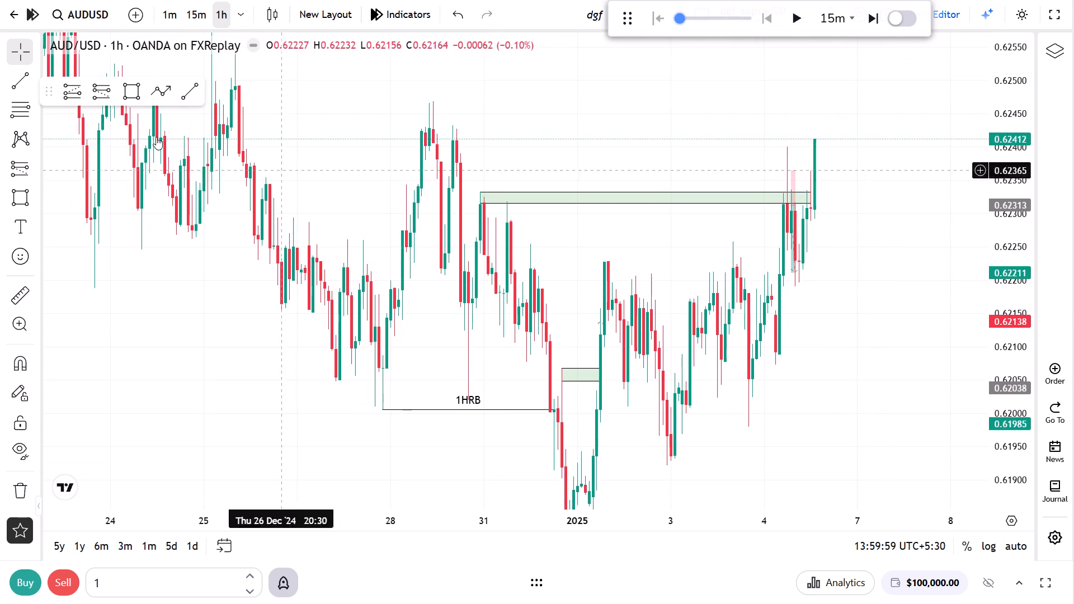
click(128, 89)
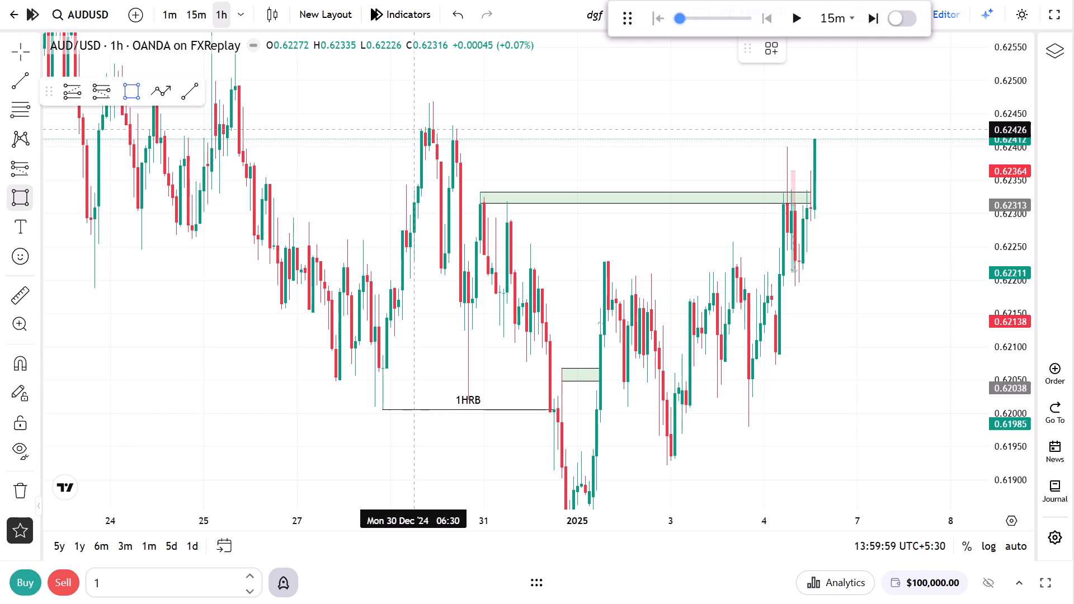
click(415, 130)
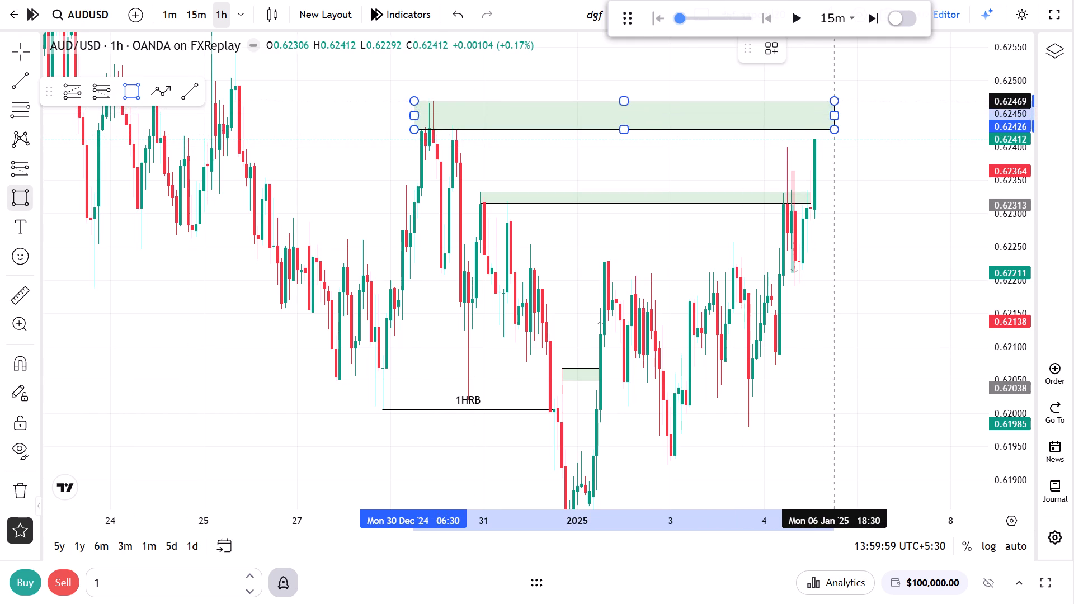
click(835, 101)
click(841, 191)
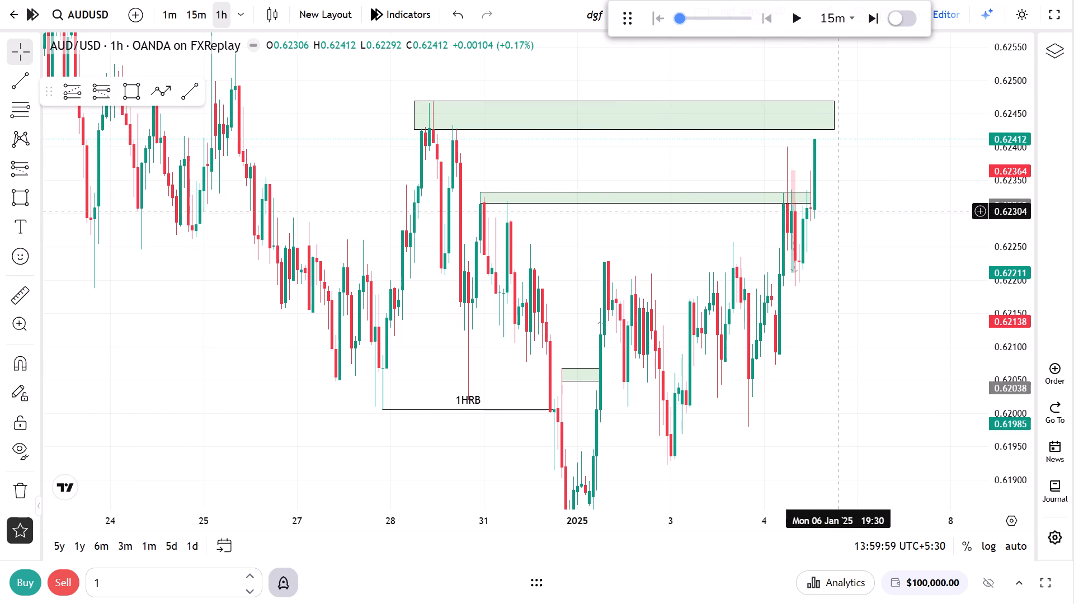
Play the replay forward on the 1-hour chart and pause it at about 14:30 on 6 January.
click(802, 29)
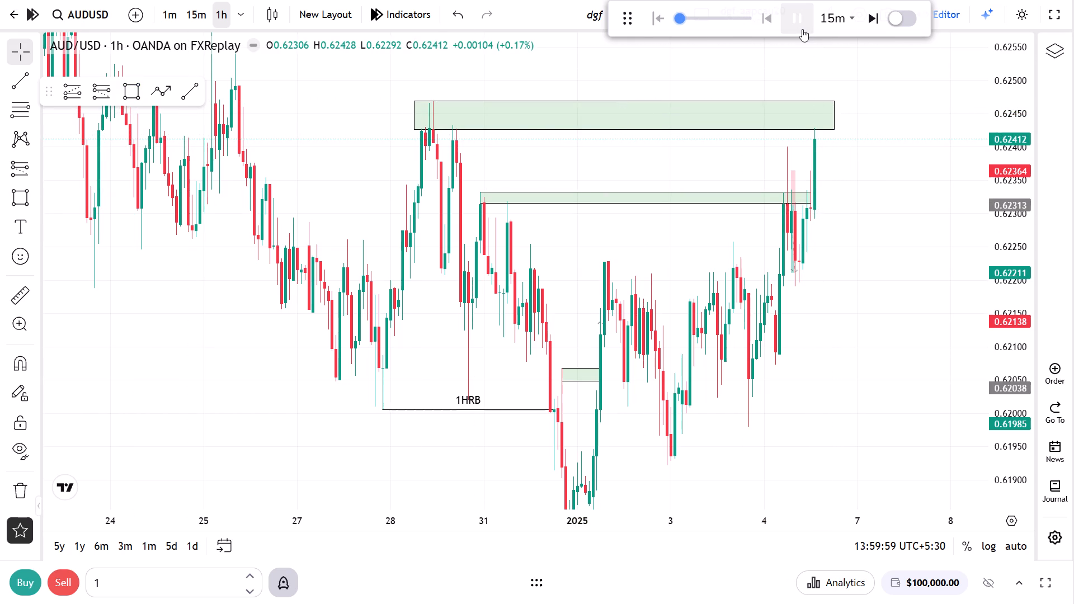
click(802, 29)
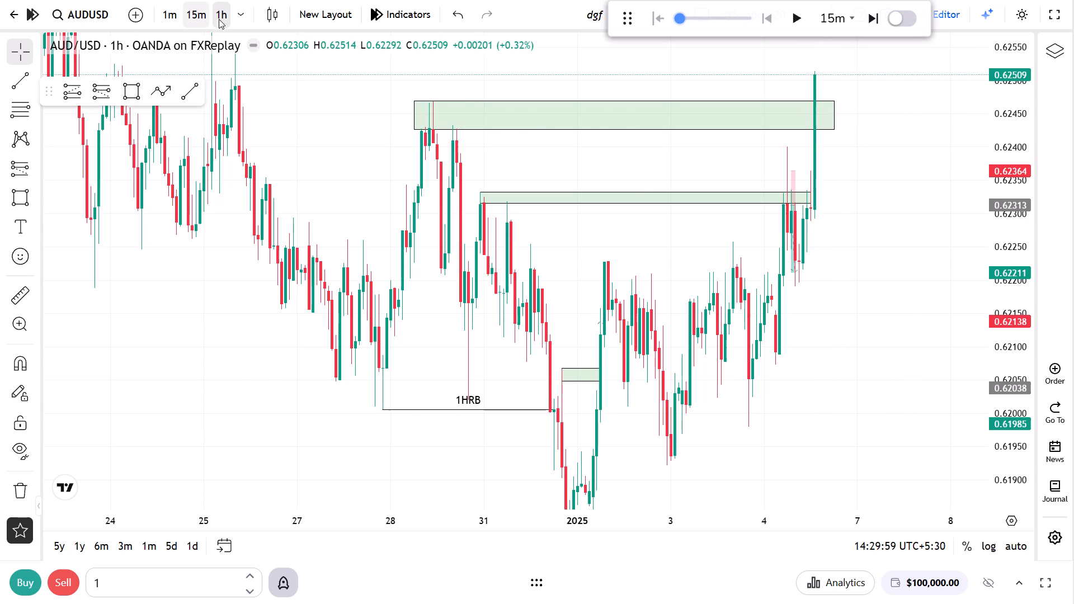
Switch to the 5-minute chart and play the replay forward in stages, pausing at about 15:30 on 6 January.
click(246, 17)
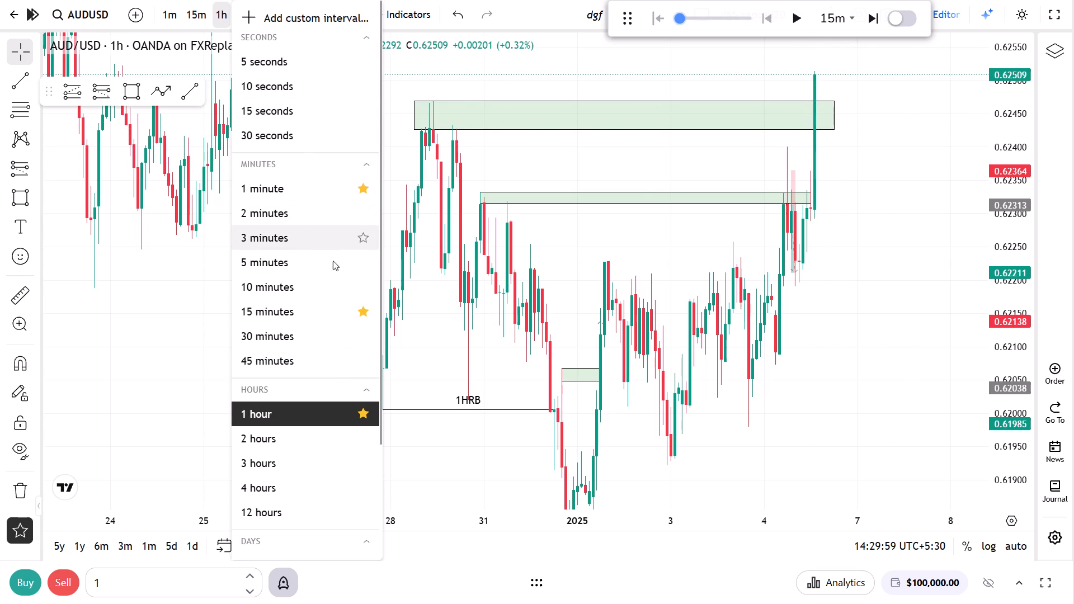
click(333, 264)
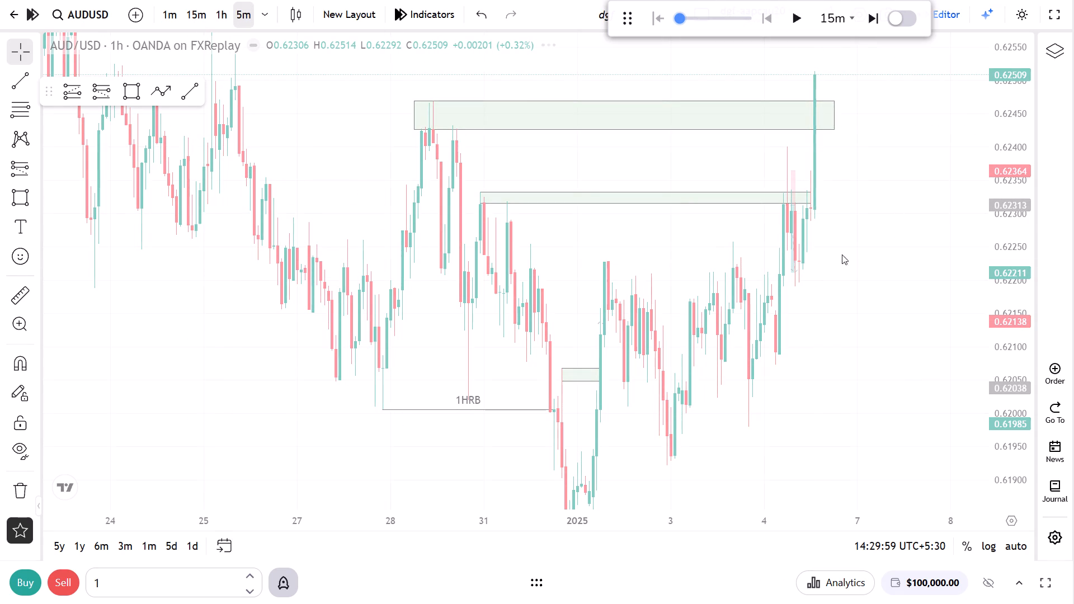
drag(839, 174, 839, 174)
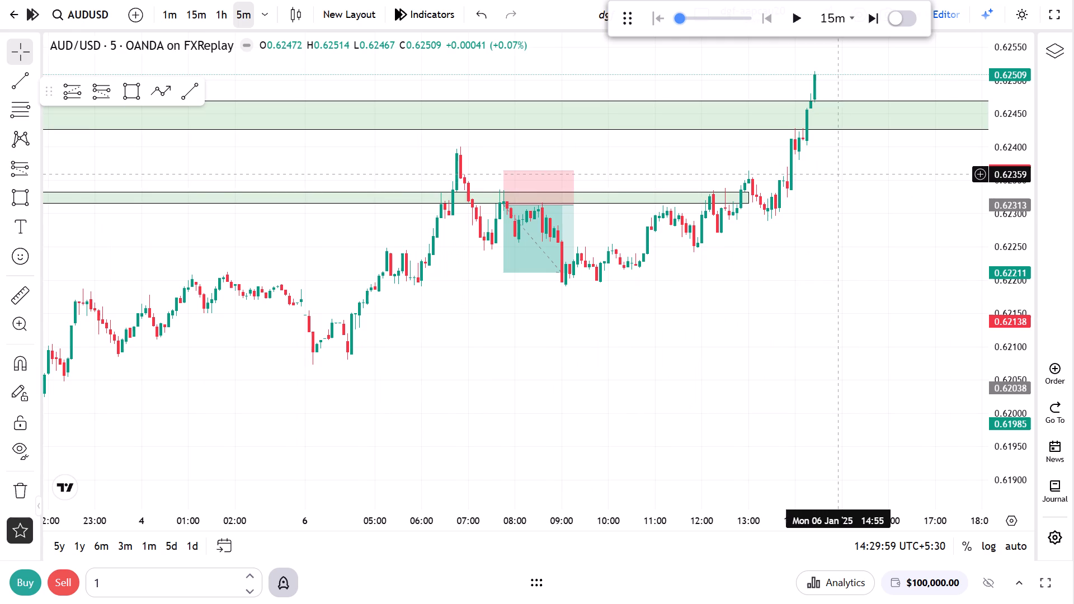
drag(839, 174, 825, 243)
click(799, 27)
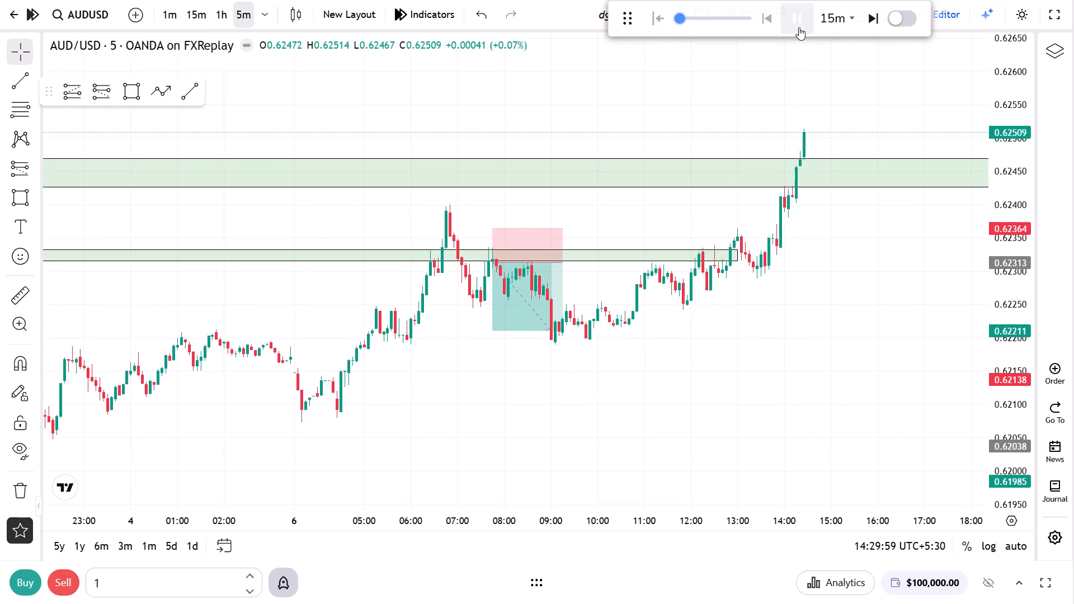
click(799, 27)
drag(822, 228, 822, 231)
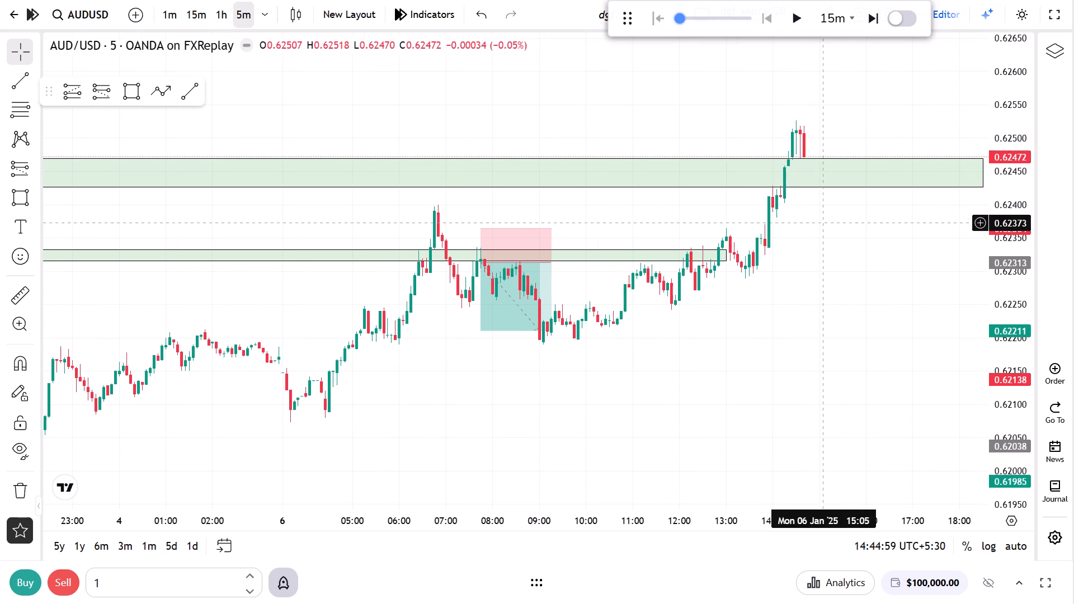
drag(822, 231, 775, 413)
scroll(769, 420, up, 5)
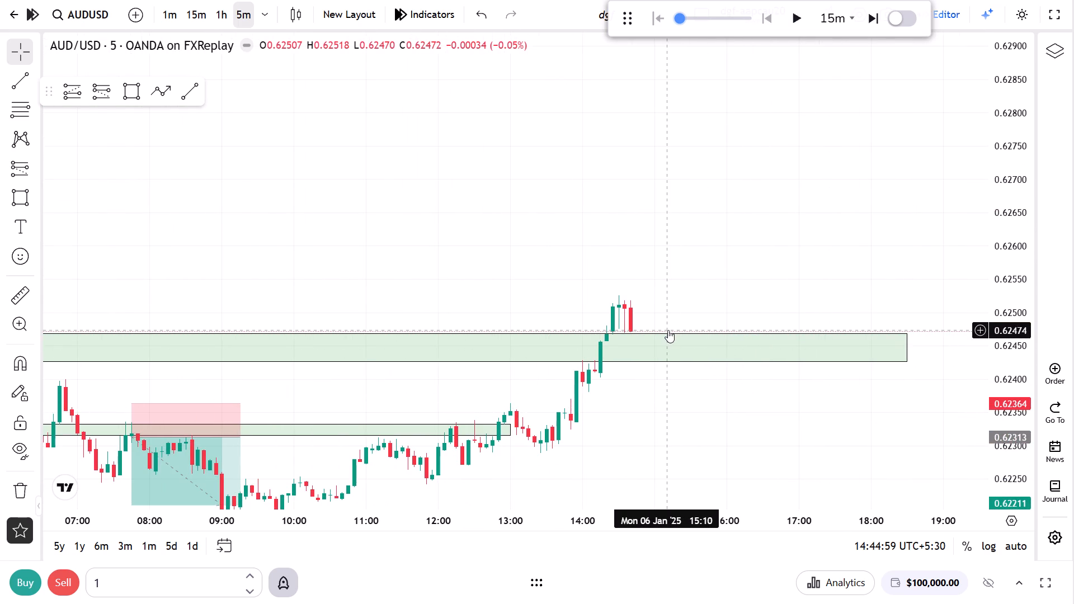
click(807, 20)
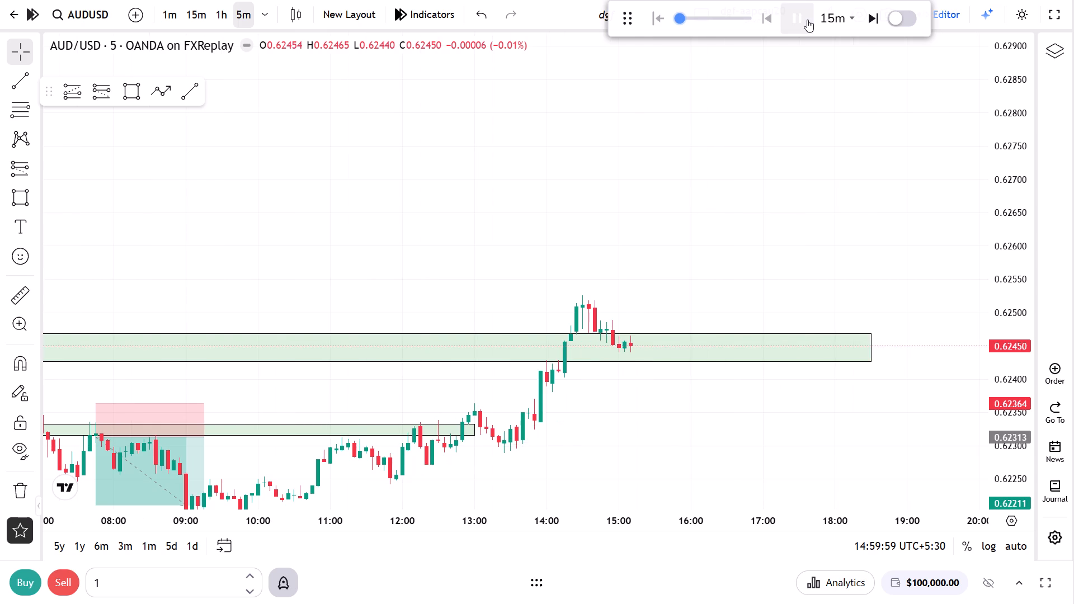
click(807, 20)
Place a short position at 0.62452 from 15:00 to 16:15 on 6 January, with stop 0.62502, target 0.62352 and risk/reward ratio 2.
click(96, 93)
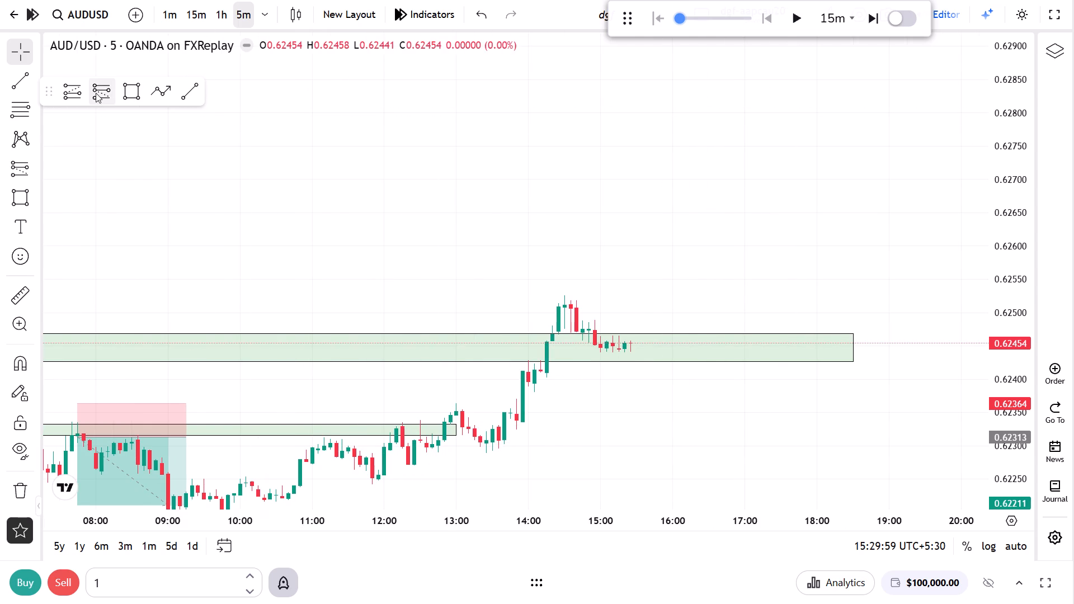
click(600, 345)
drag(604, 296, 603, 308)
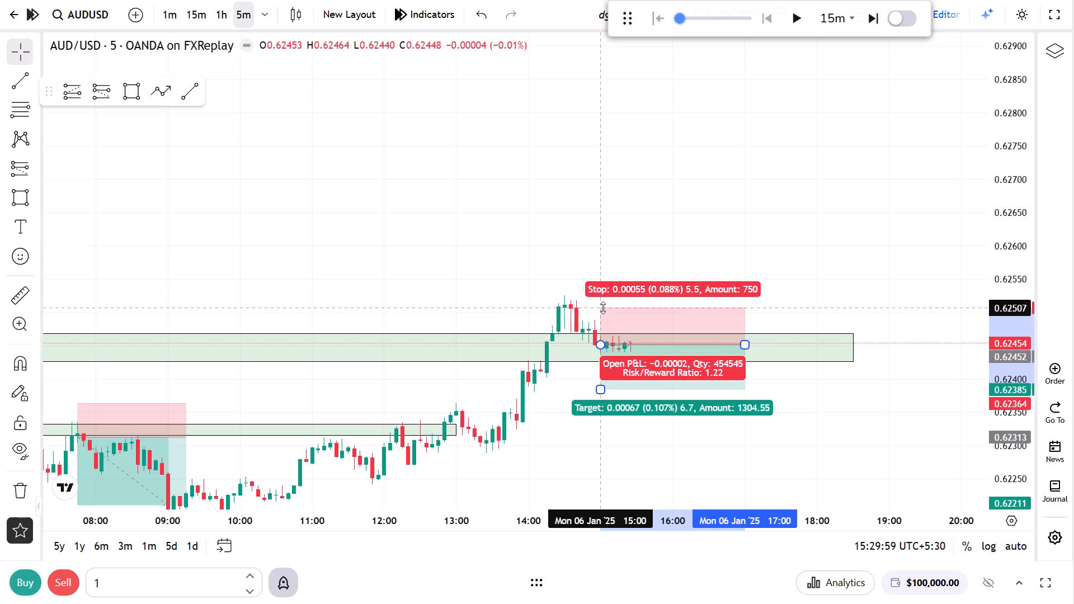
drag(603, 308, 603, 311)
drag(602, 393, 604, 423)
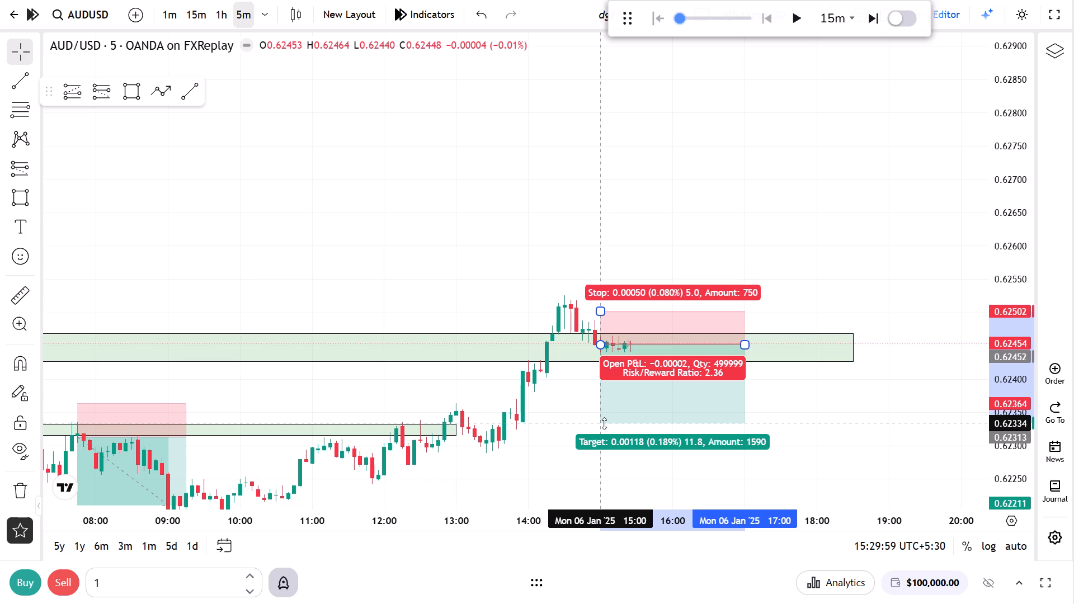
drag(604, 423, 591, 424)
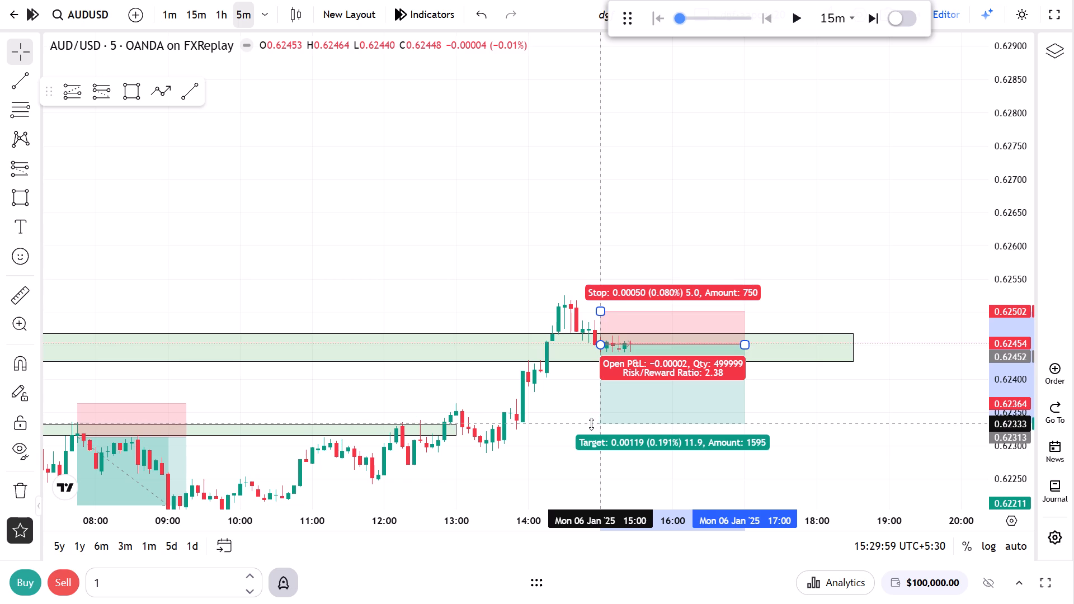
drag(591, 424, 591, 414)
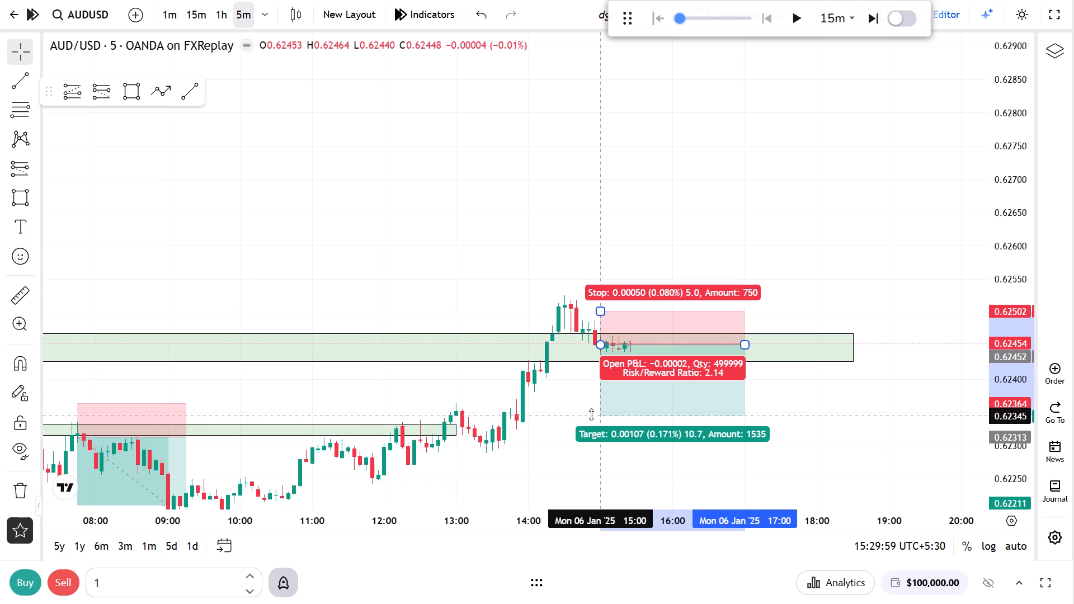
drag(591, 414, 591, 411)
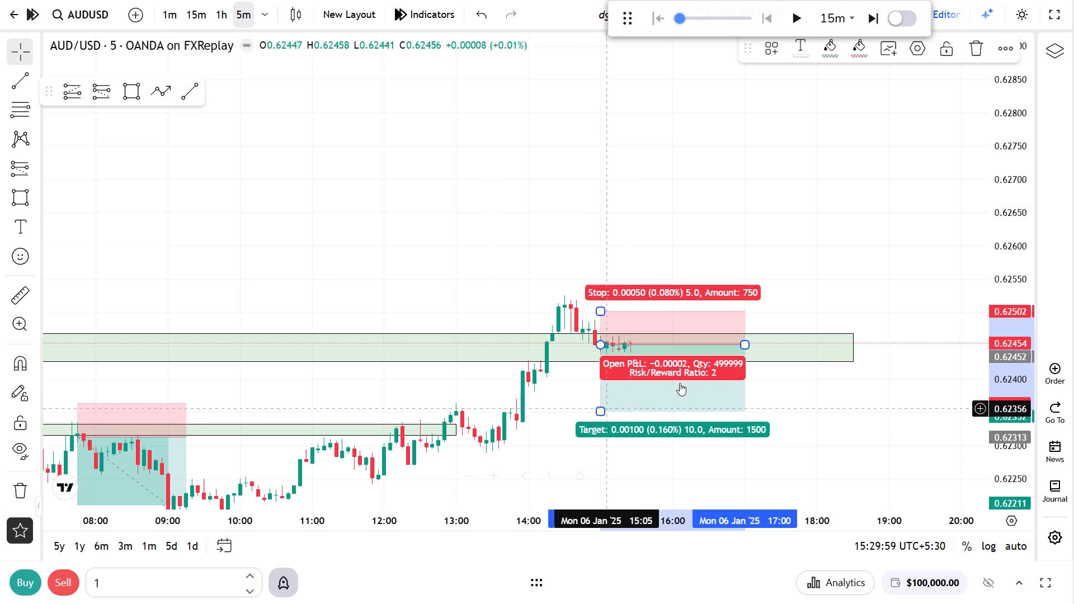
drag(739, 343, 692, 348)
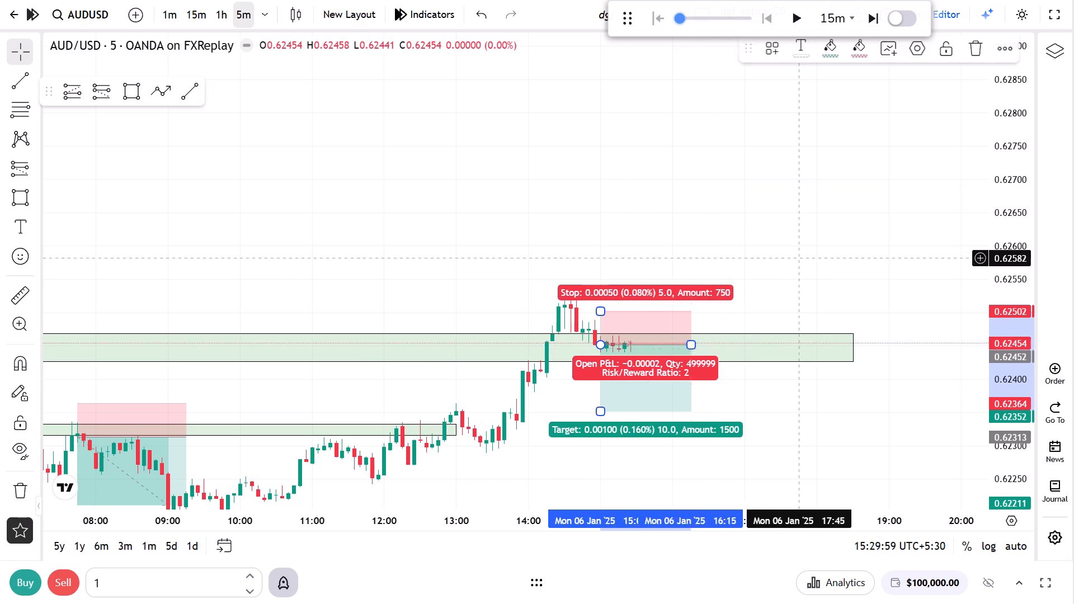
click(807, 252)
Play the replay forward and pause it at about 16:45 on 6 January.
drag(823, 119, 834, 47)
click(799, 17)
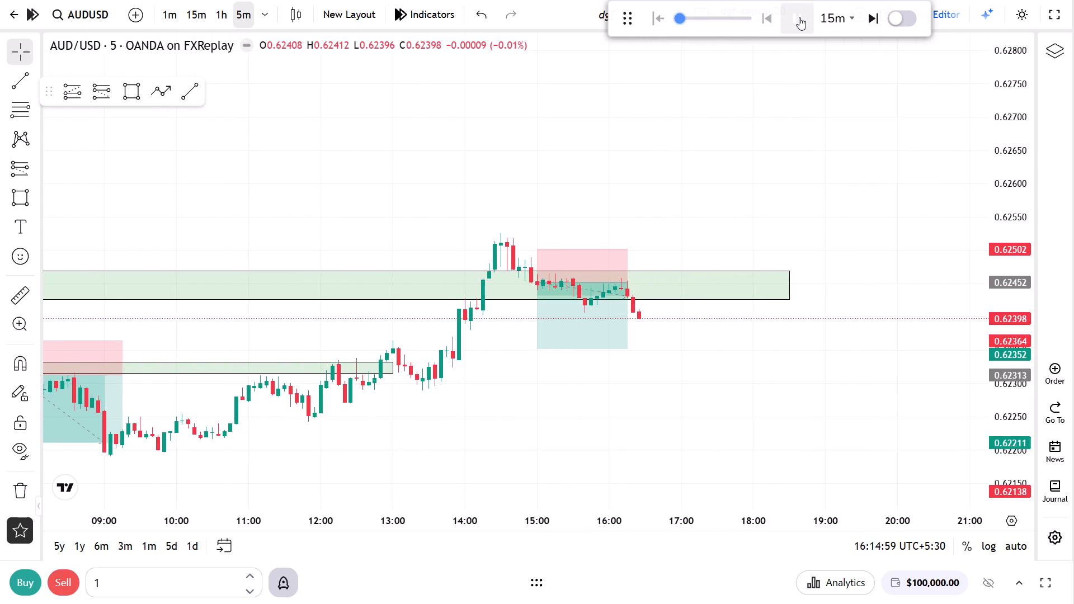
click(799, 17)
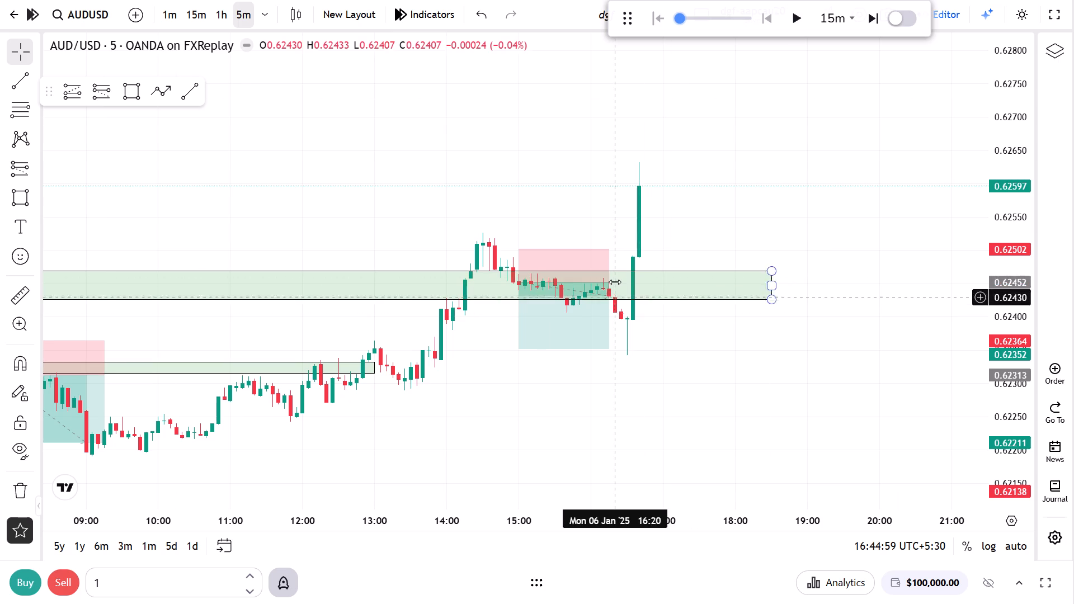
Extend the newest short position so it ends at about 16:30 on 6 January.
drag(615, 281, 626, 281)
click(726, 380)
drag(727, 380, 678, 381)
scroll(681, 371, down, 6)
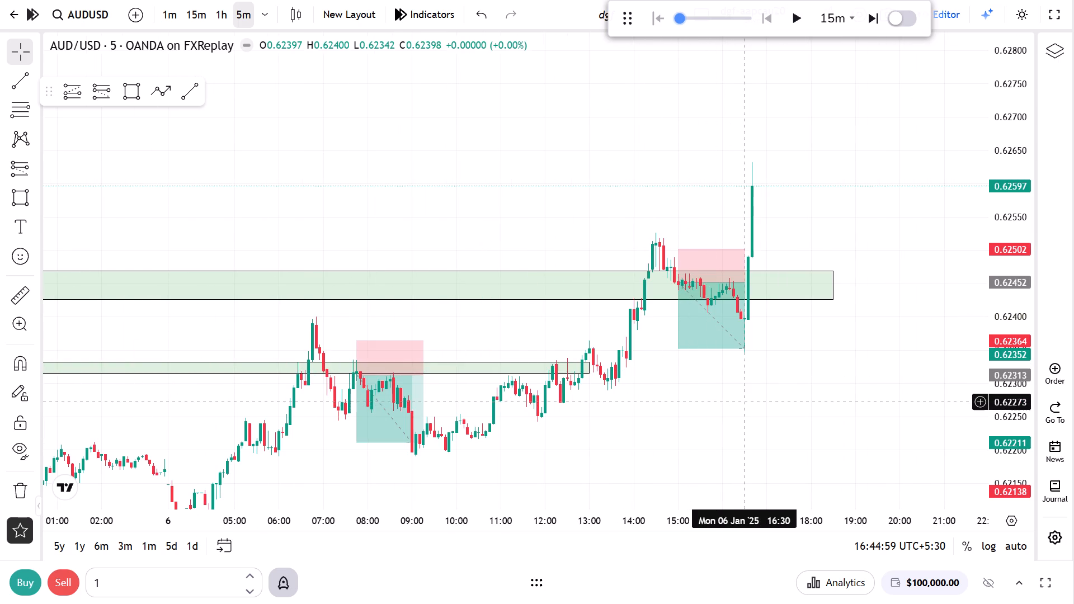
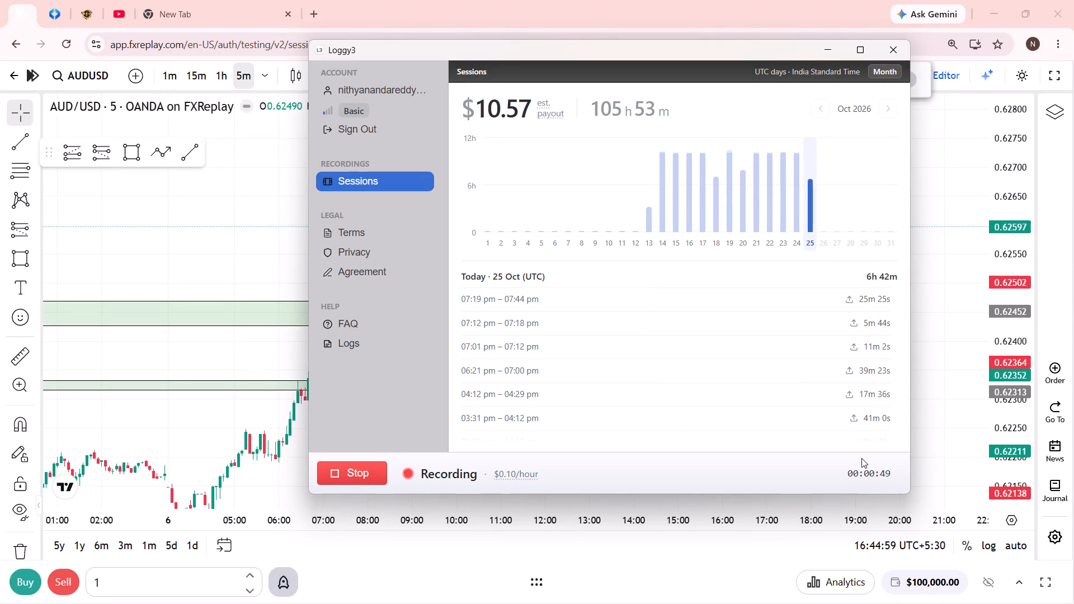
Return to the replay chart from the recorder window and dismiss the chart feedback prompt.
click(948, 239)
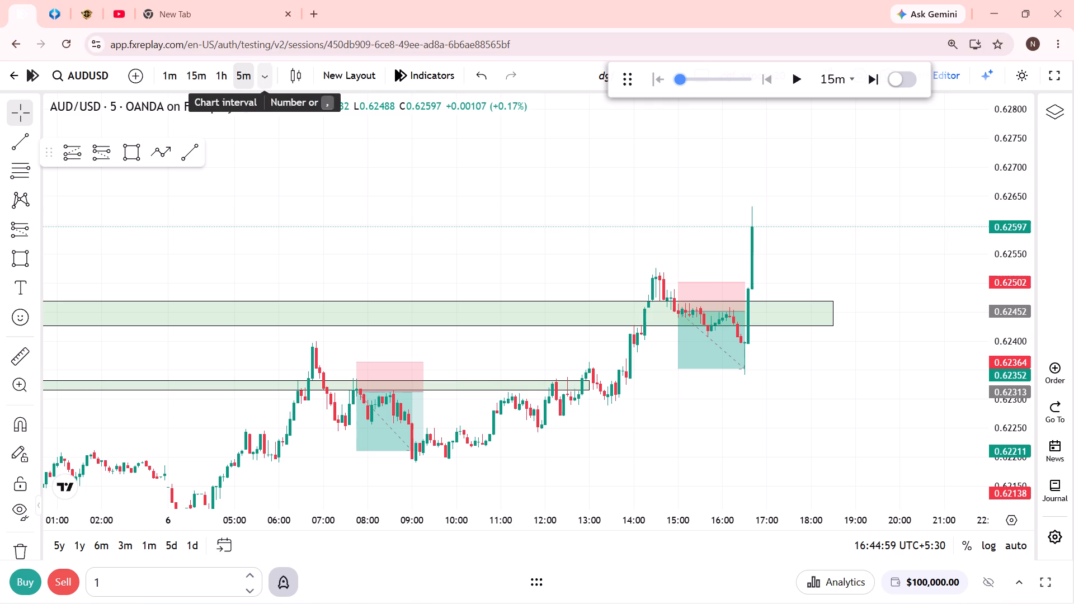
click(1048, 76)
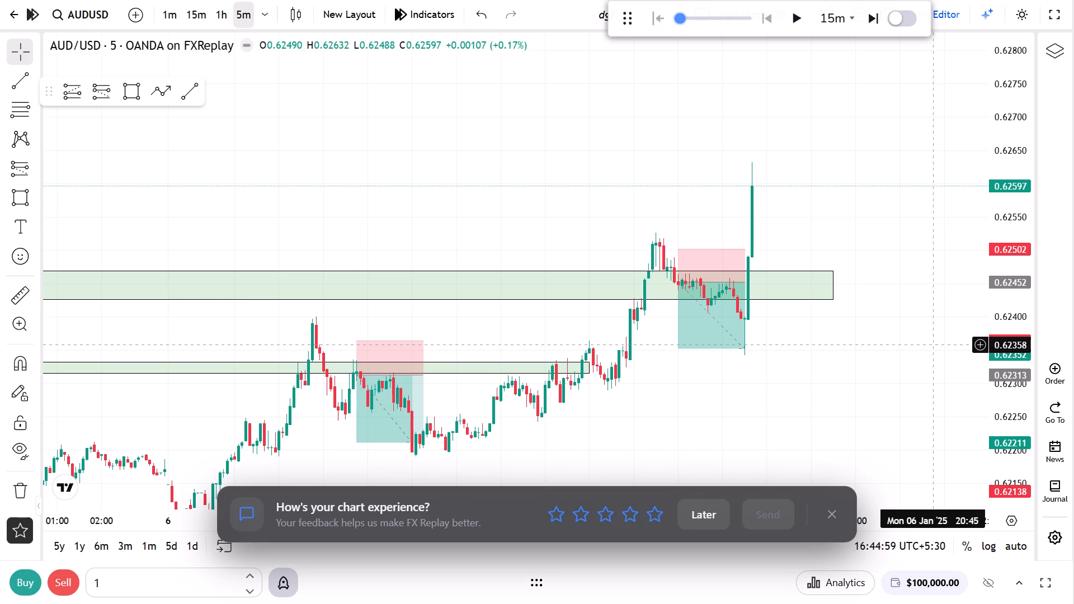
click(839, 510)
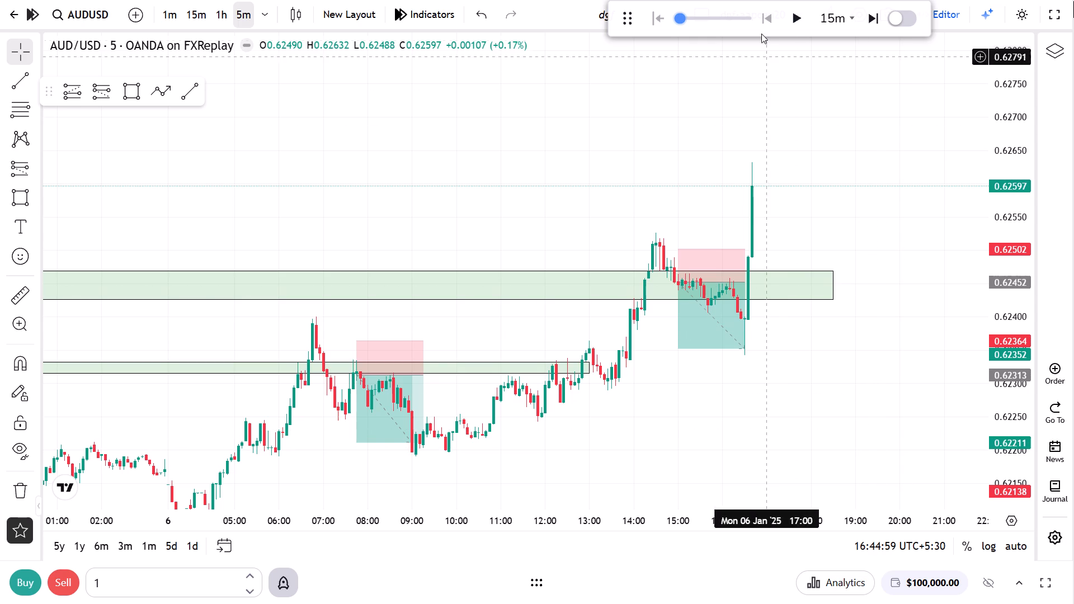
Play the replay forward and pause it at about 17:15 on 6 January.
click(792, 25)
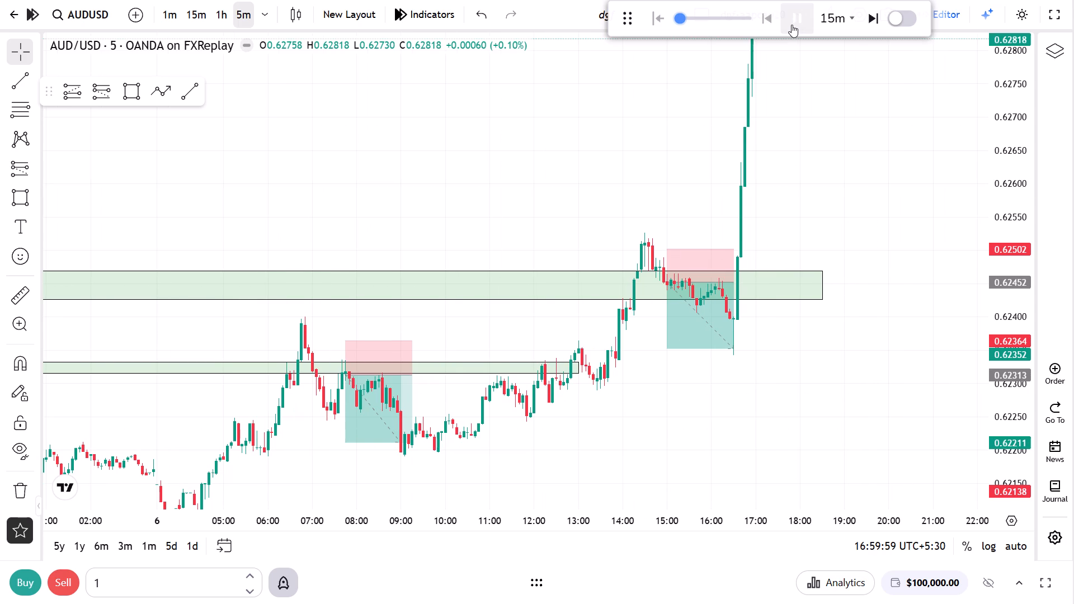
click(792, 25)
Examine the 6 January price move against the marked zones and earlier structure on the 15-minute and 1-hour charts.
click(203, 13)
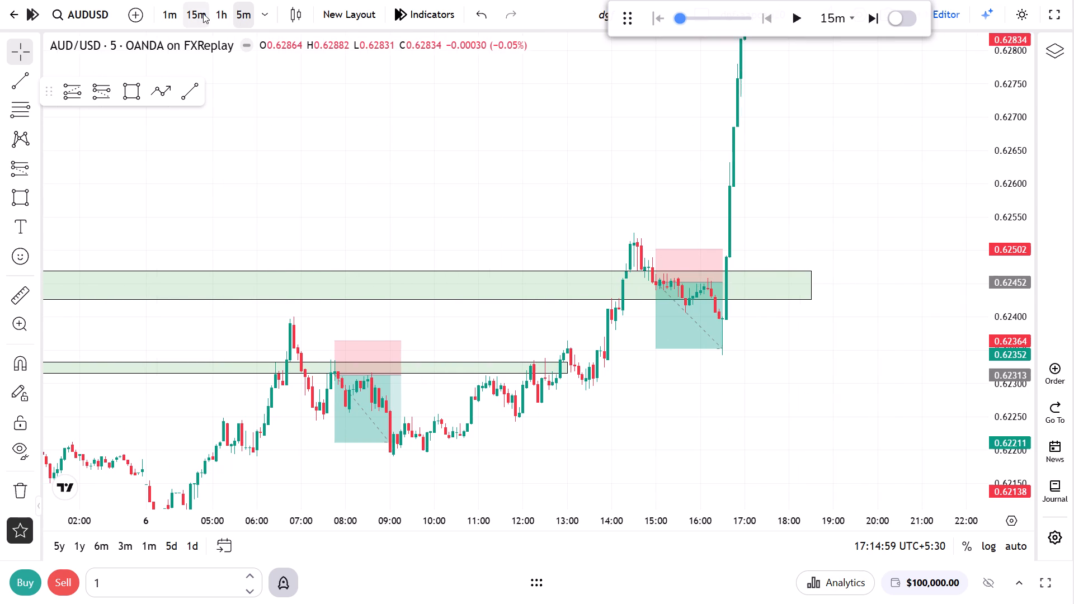
drag(909, 233, 951, 305)
scroll(931, 333, down, 2)
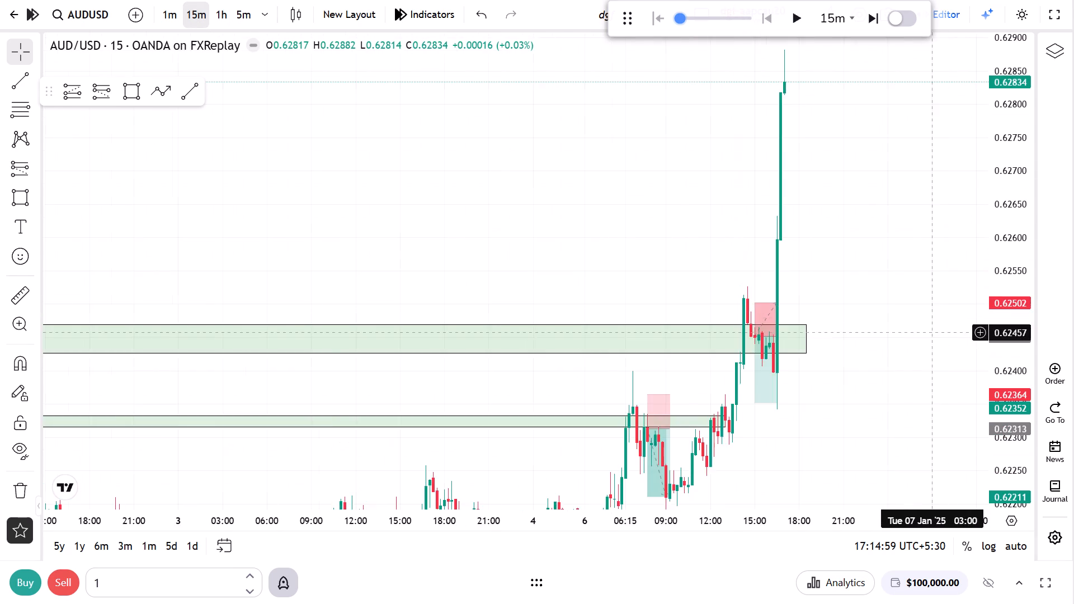
scroll(932, 335, down, 13)
drag(784, 282, 745, 169)
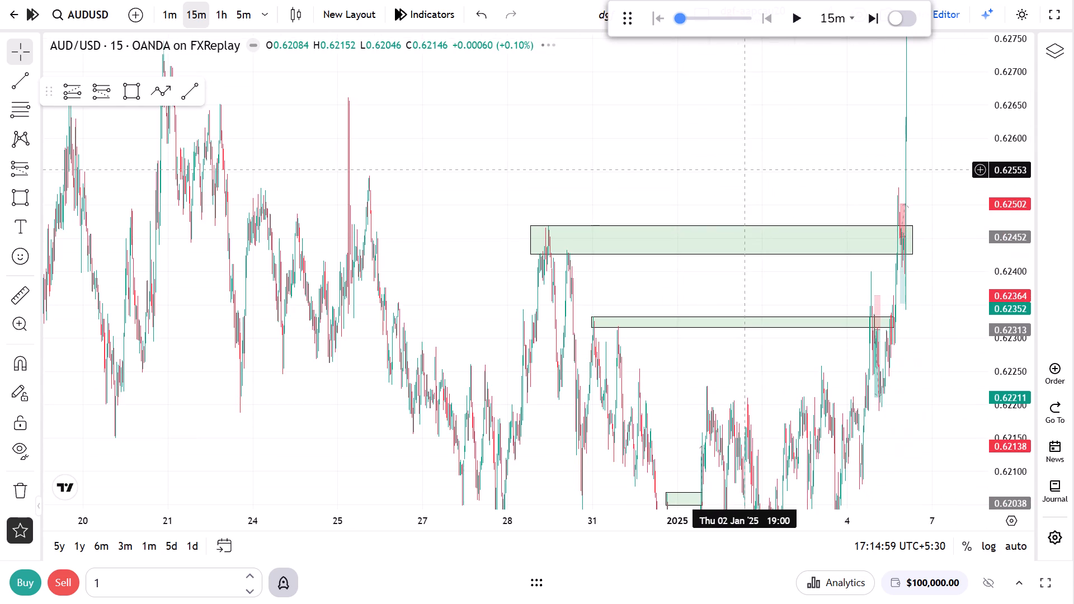
click(228, 20)
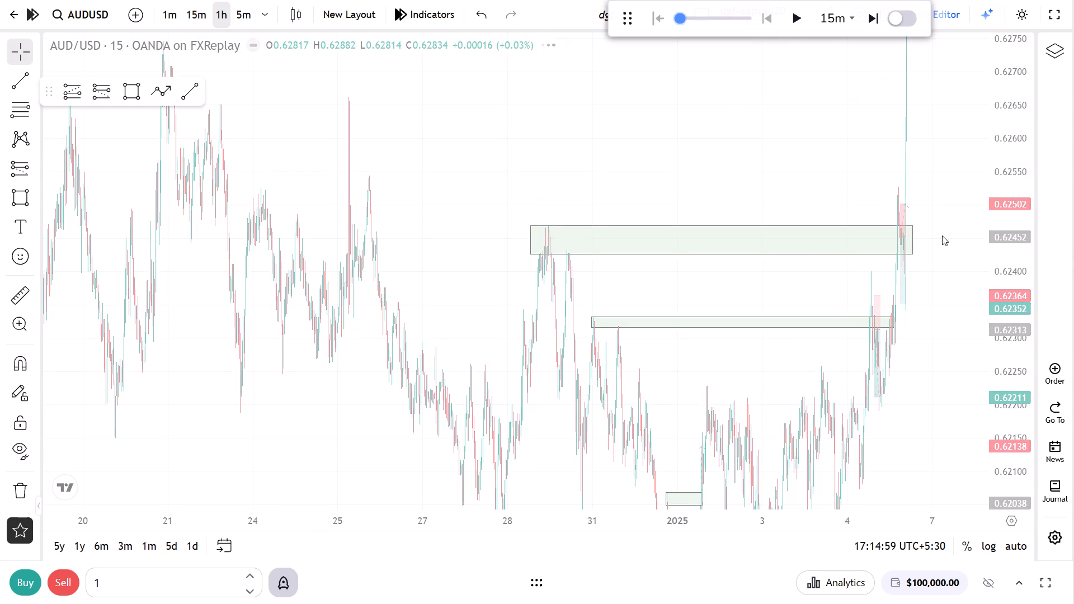
drag(1020, 192, 1009, 358)
scroll(937, 428, up, 11)
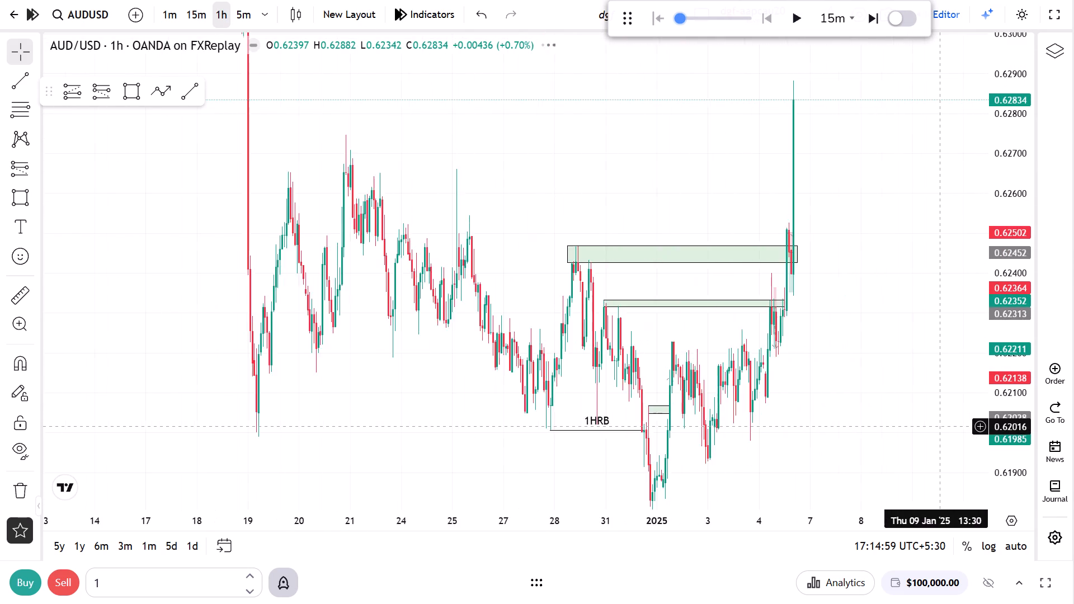
scroll(939, 427, up, 4)
drag(859, 297, 855, 369)
scroll(857, 375, up, 4)
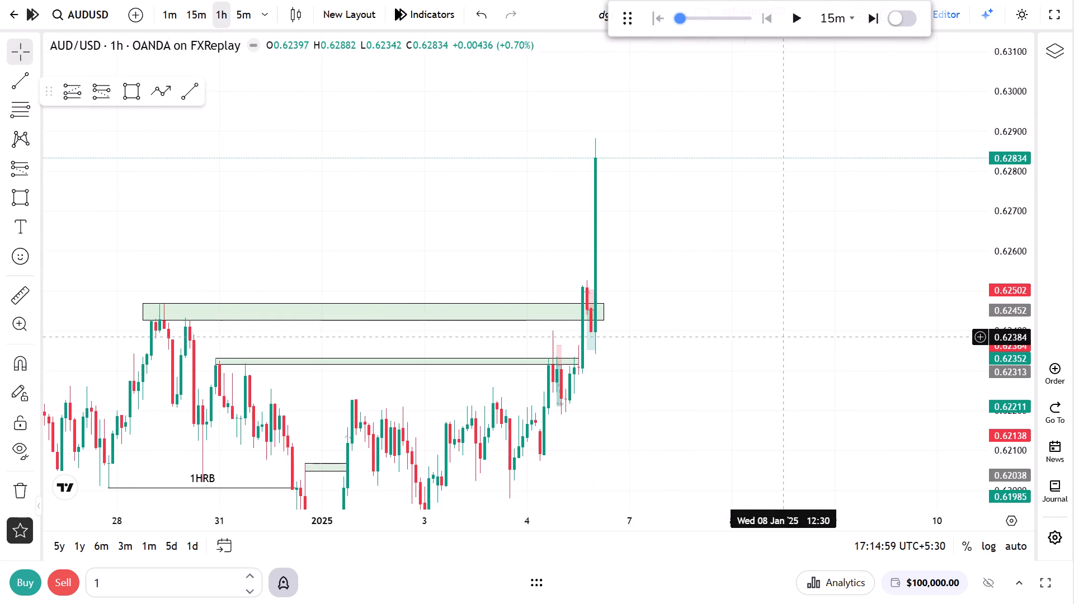
drag(752, 333, 934, 336)
scroll(919, 332, down, 3)
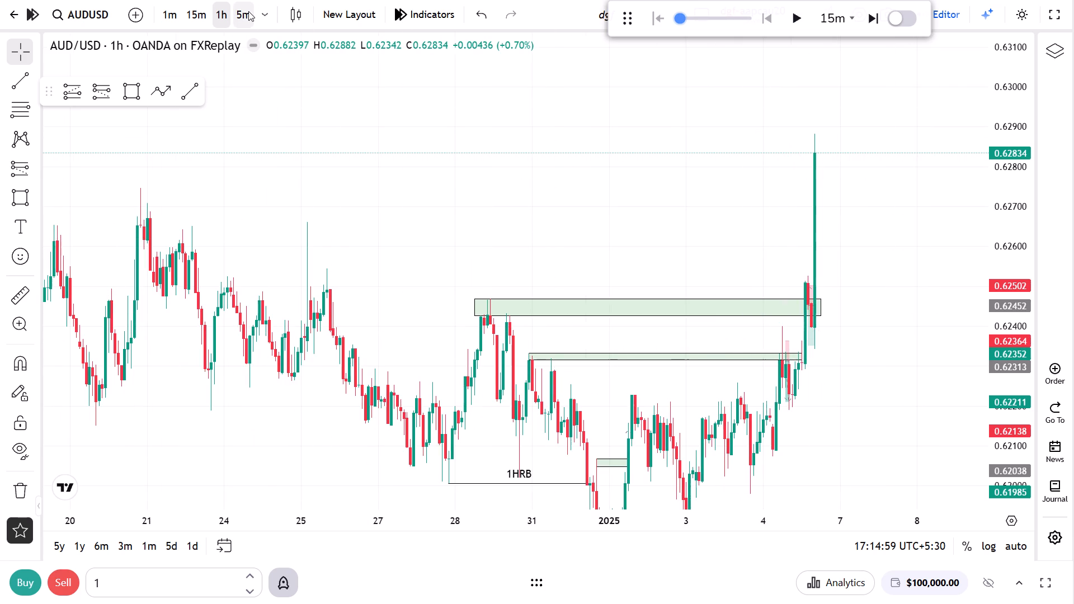
click(800, 25)
click(800, 25)
Switch to the 15-minute chart, play the replay forward and pause it at about 20:00 on 6 January.
click(196, 18)
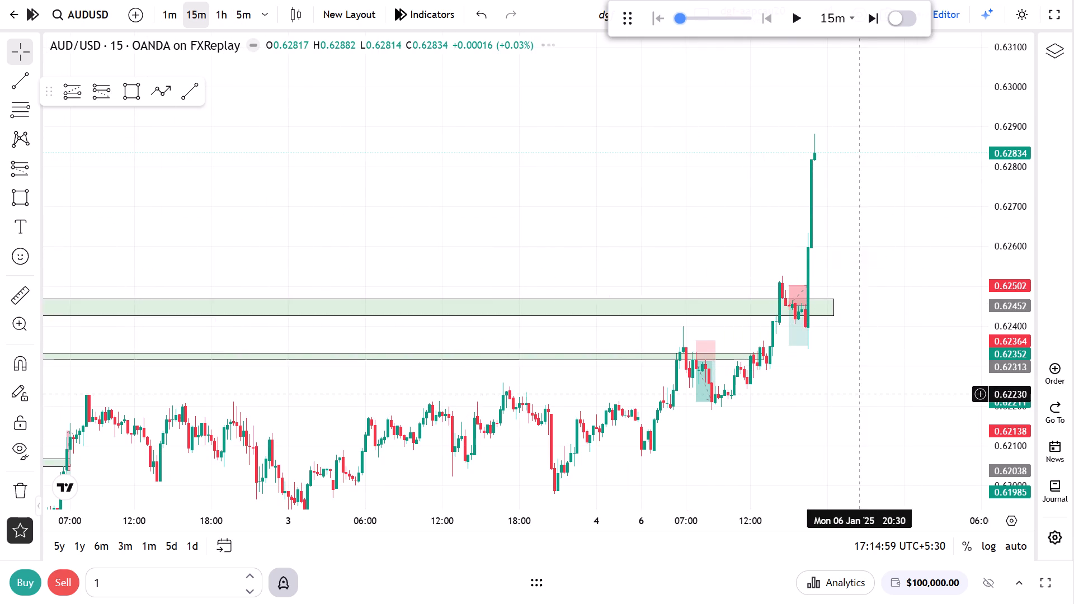
drag(878, 390, 876, 406)
click(801, 23)
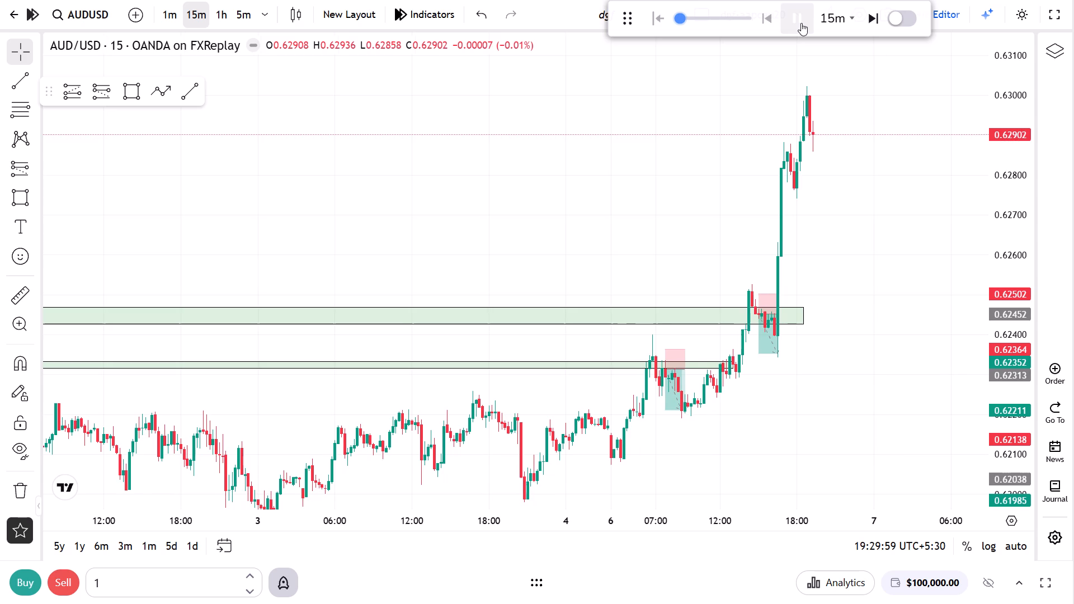
click(801, 23)
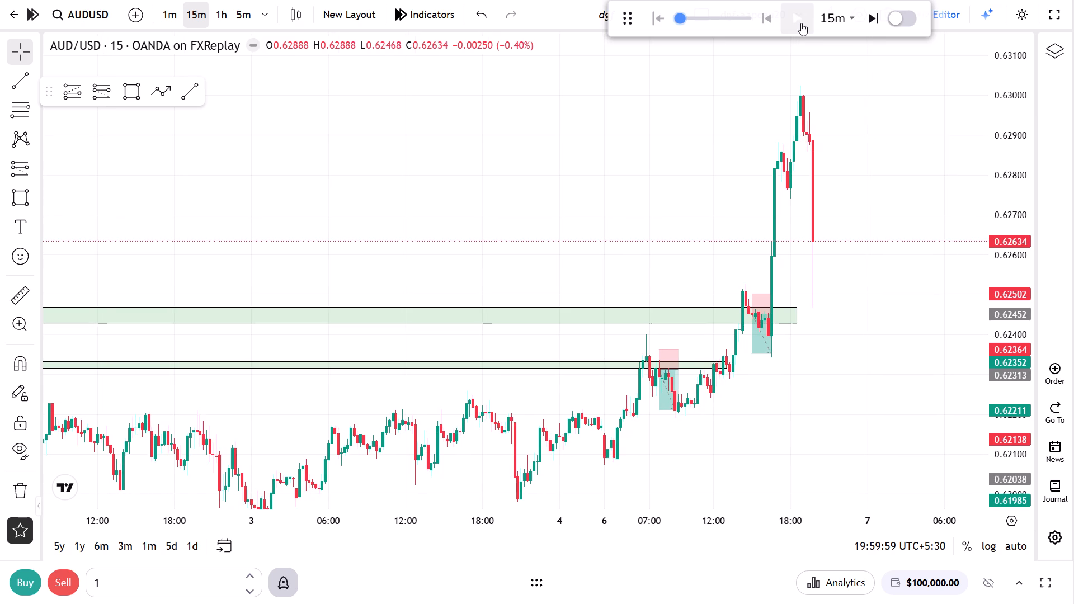
Draw a rectangle zone from about 17:30 to 20:15 on 6 January, between 0.62770 and about 0.62740.
drag(863, 134, 854, 319)
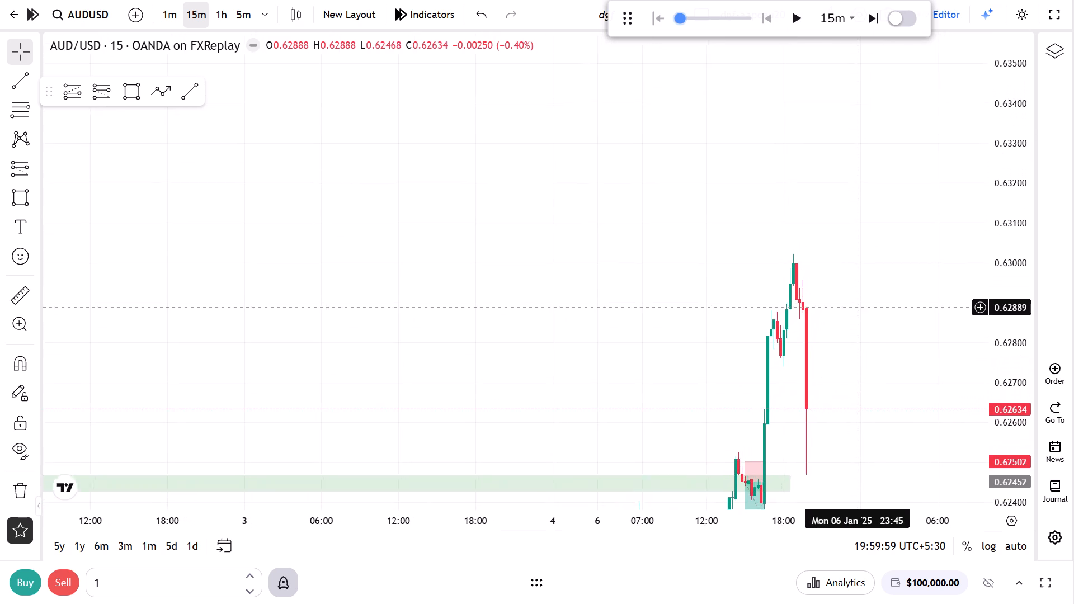
drag(854, 319, 854, 320)
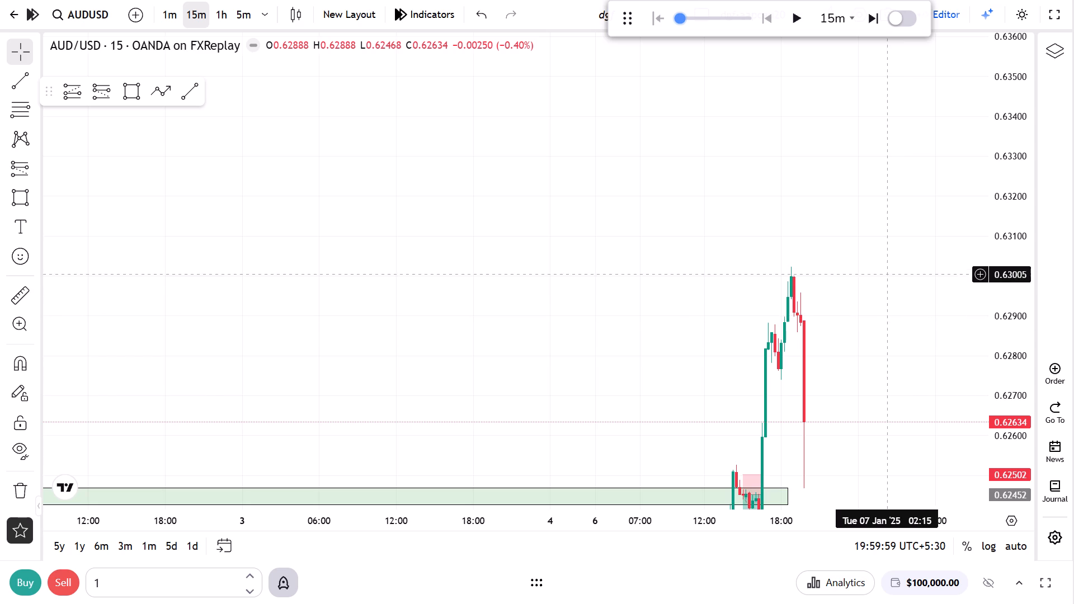
scroll(825, 351, up, 5)
drag(807, 369, 854, 273)
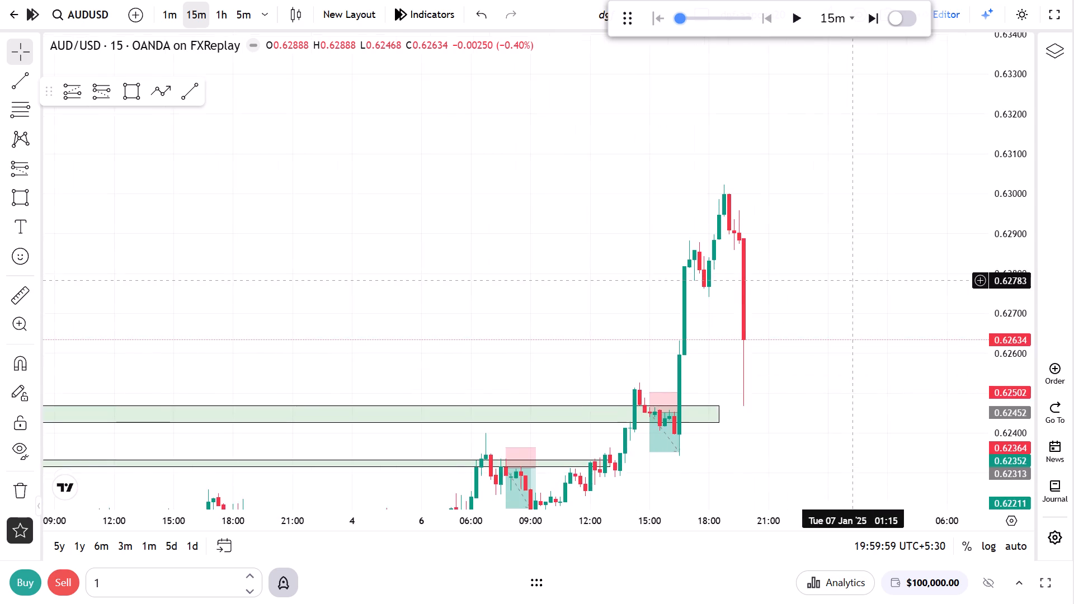
drag(854, 273, 854, 272)
click(128, 88)
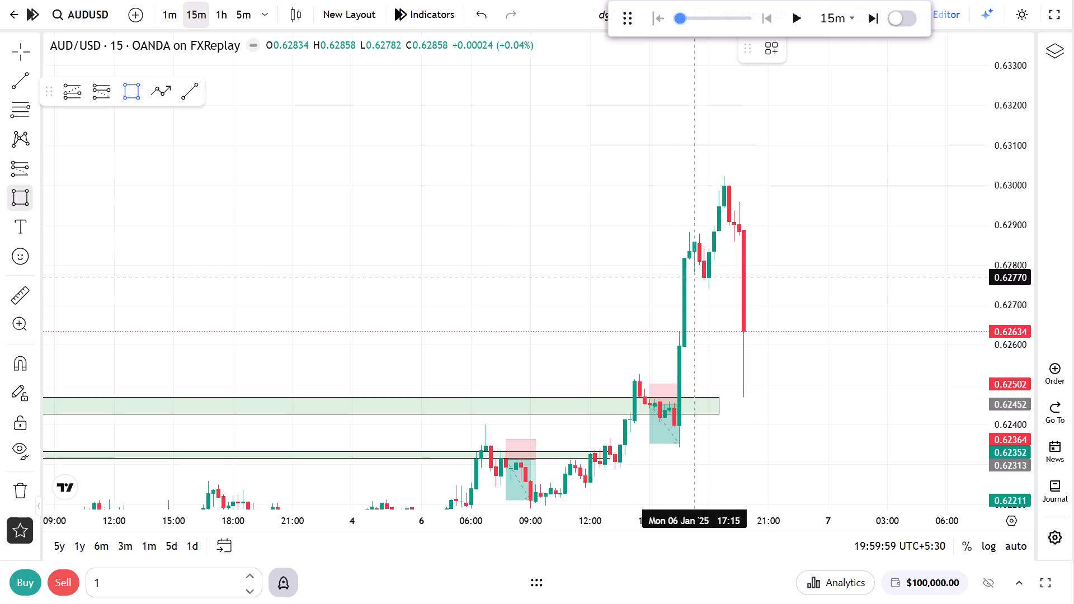
click(699, 277)
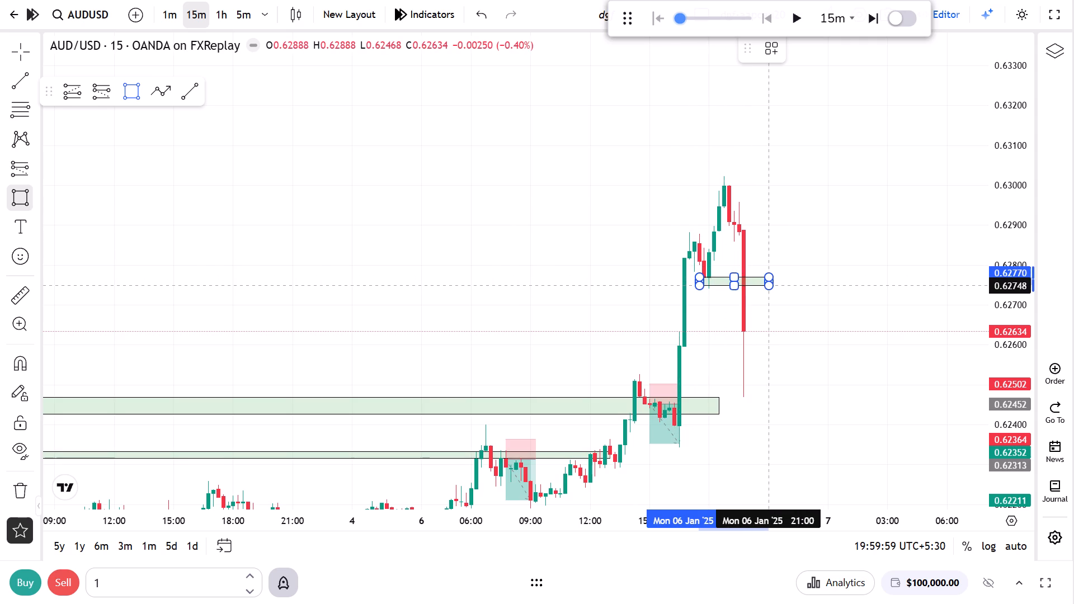
click(755, 289)
double_click(753, 322)
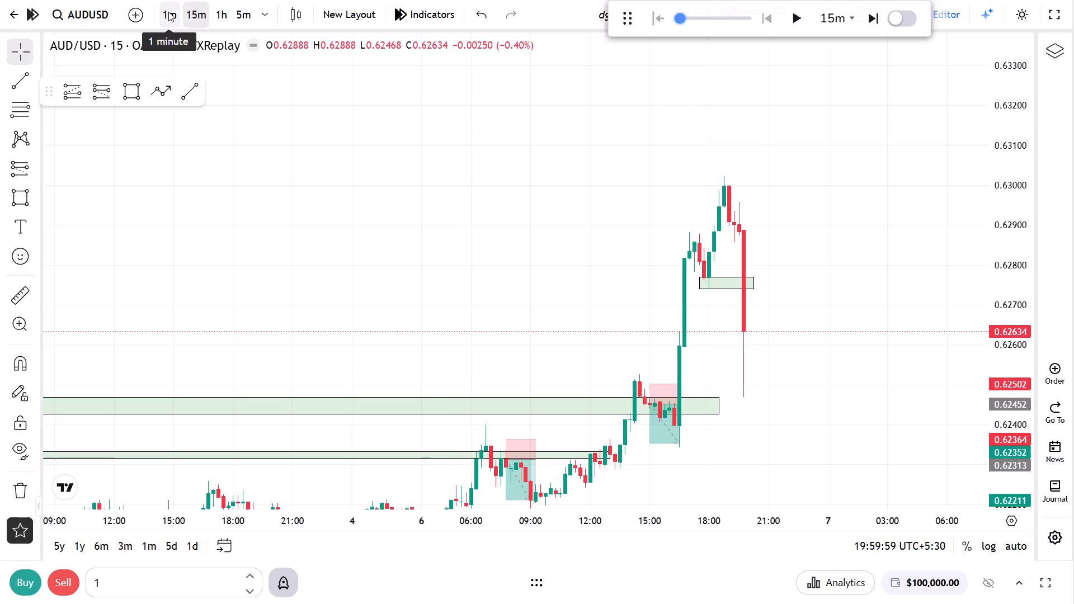
On the 1-minute chart, place a long position at 0.62555 from 19:54 to 20:18, with stop 0.62505 and target 0.62666.
click(222, 10)
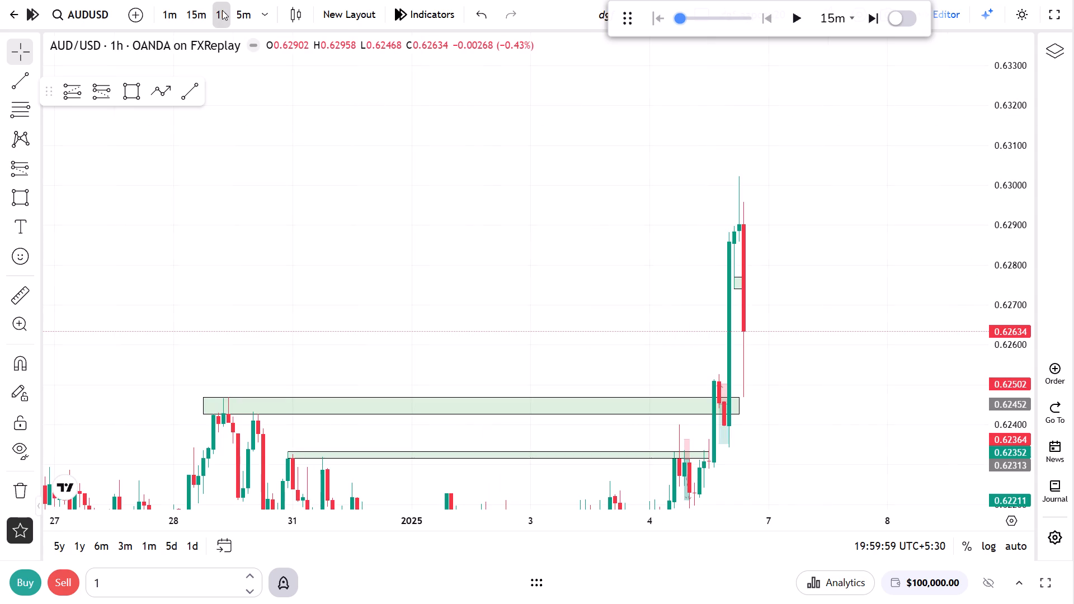
click(169, 10)
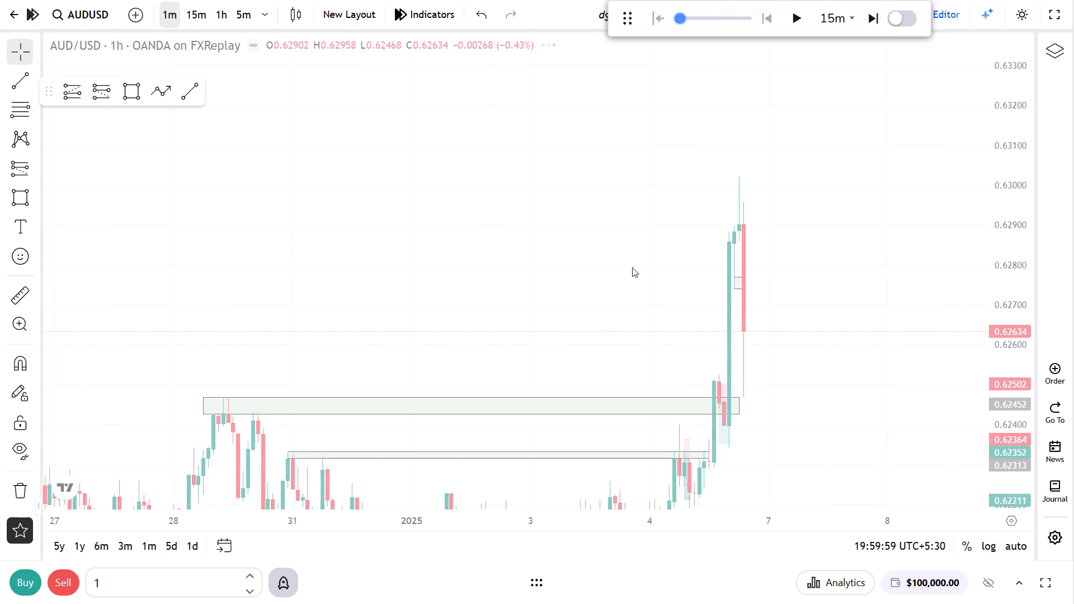
drag(777, 340, 770, 245)
scroll(771, 289, up, 2)
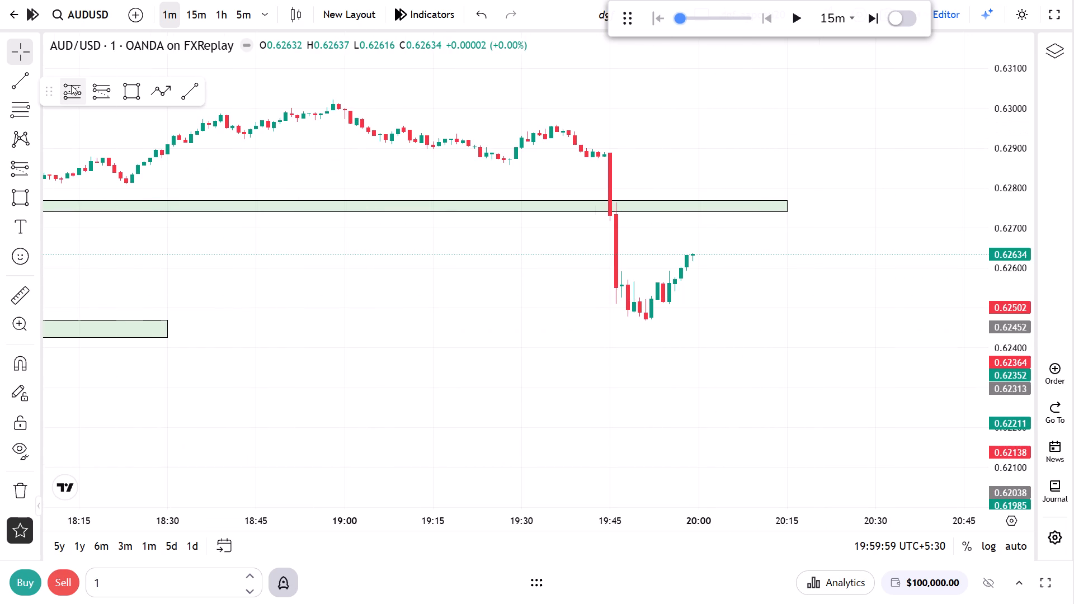
click(71, 85)
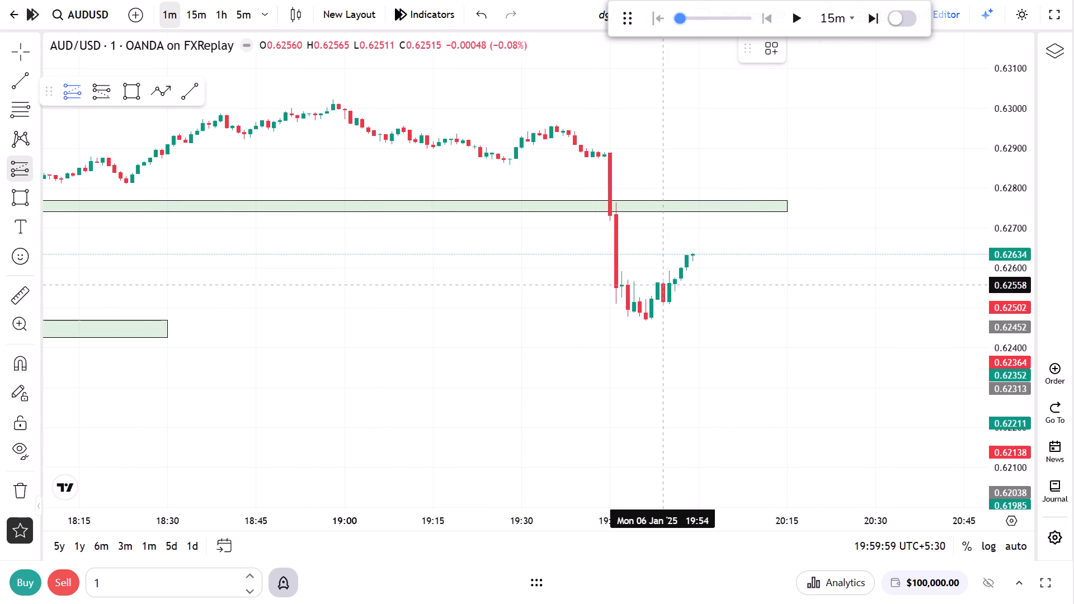
click(662, 284)
drag(665, 326, 656, 317)
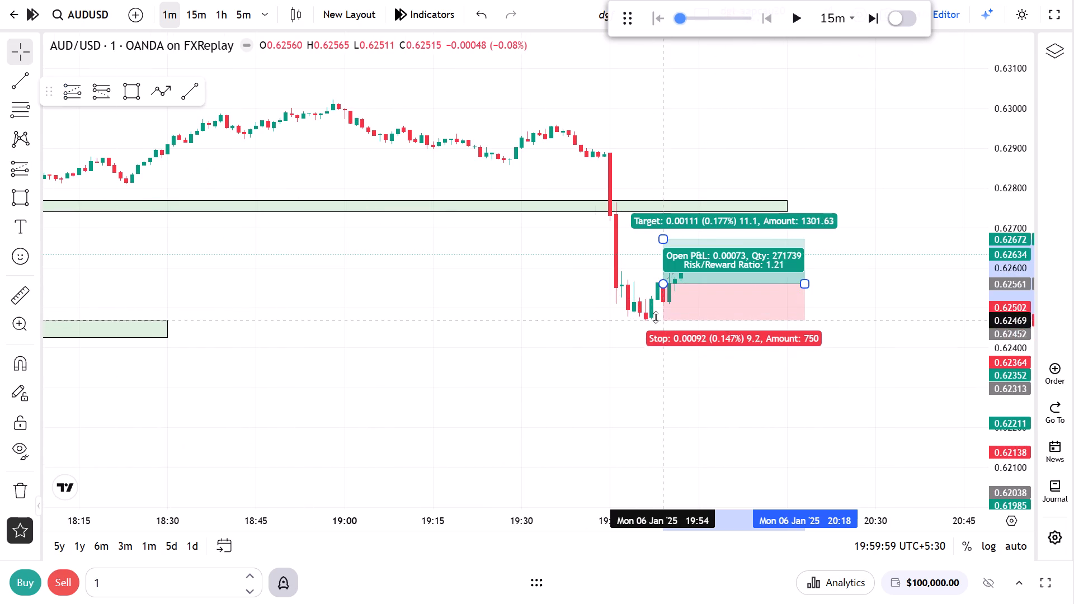
drag(656, 317, 652, 306)
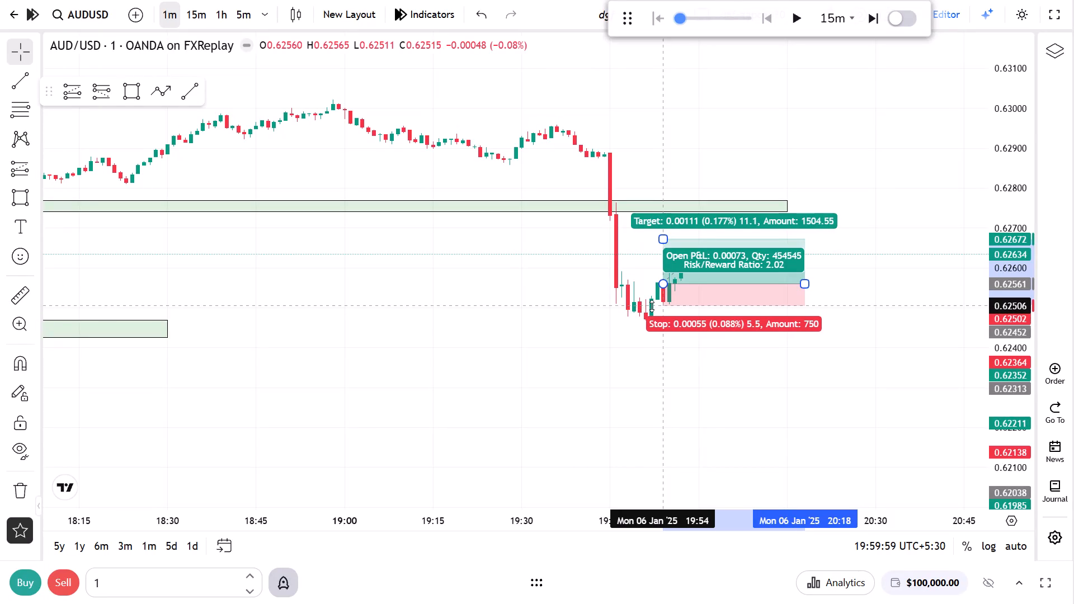
drag(652, 306, 652, 304)
click(667, 328)
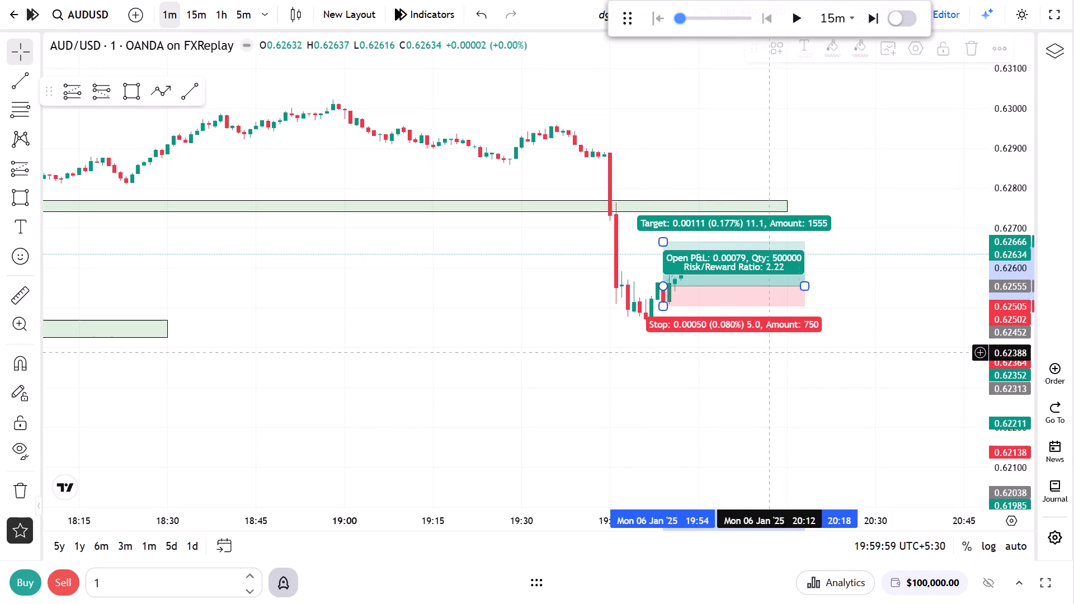
Move the long position up to entry 0.62561, stop 0.62511 and target 0.62672, keeping its start at 19:54.
drag(1029, 433, 1010, 223)
drag(945, 339, 964, 115)
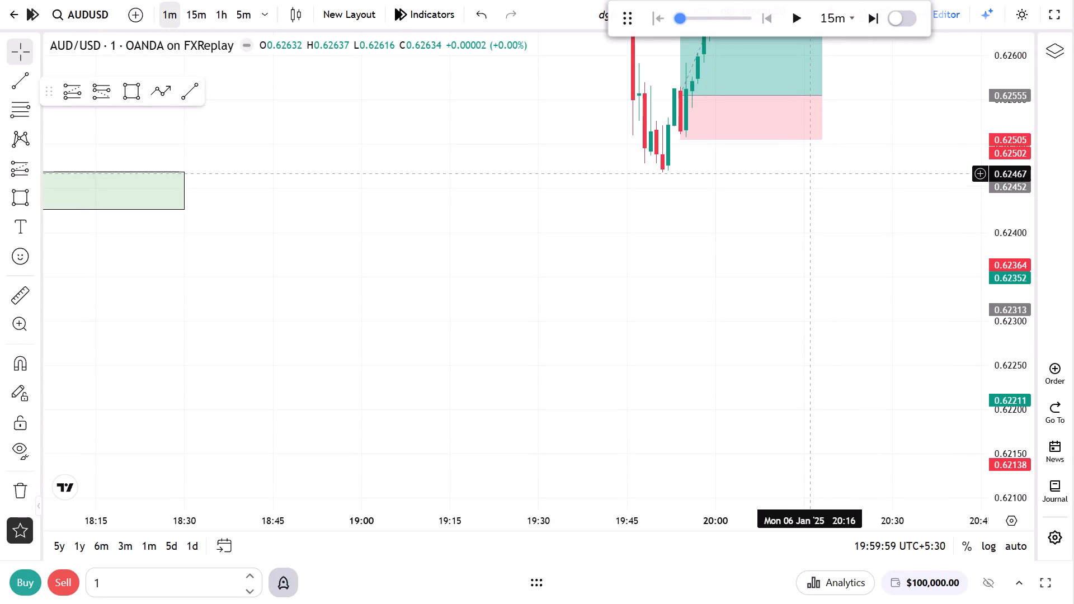
drag(794, 235, 800, 335)
scroll(789, 347, up, 5)
drag(696, 214, 695, 213)
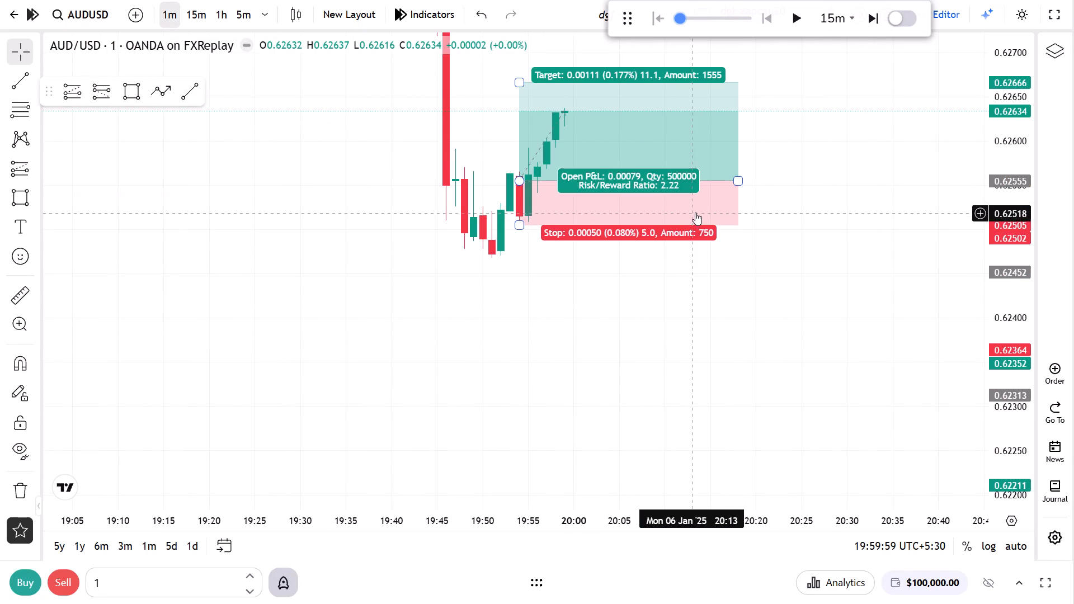
drag(695, 213, 701, 206)
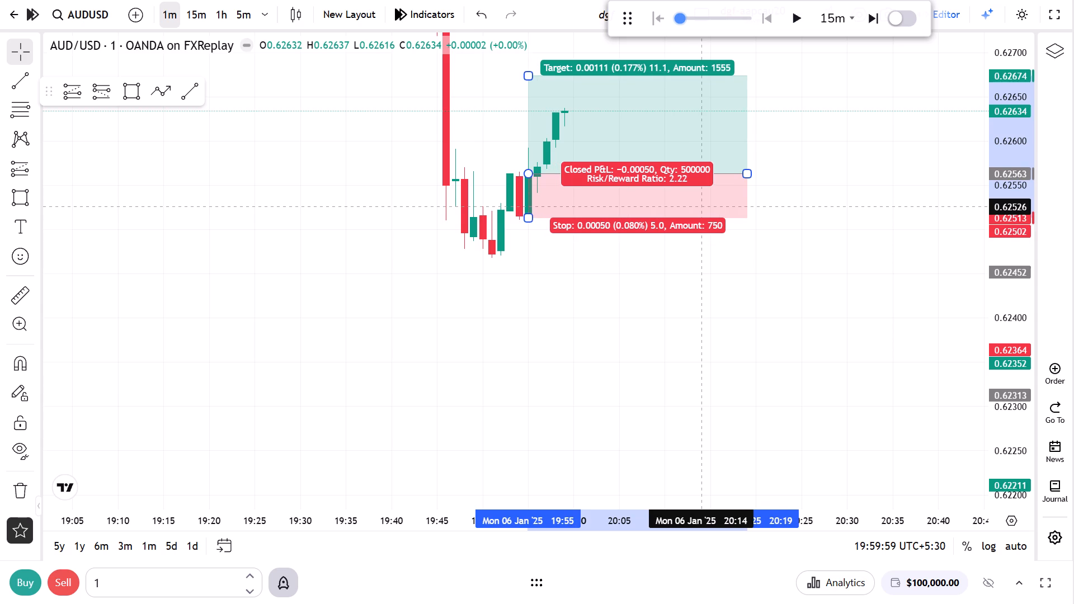
drag(701, 206, 694, 208)
click(684, 292)
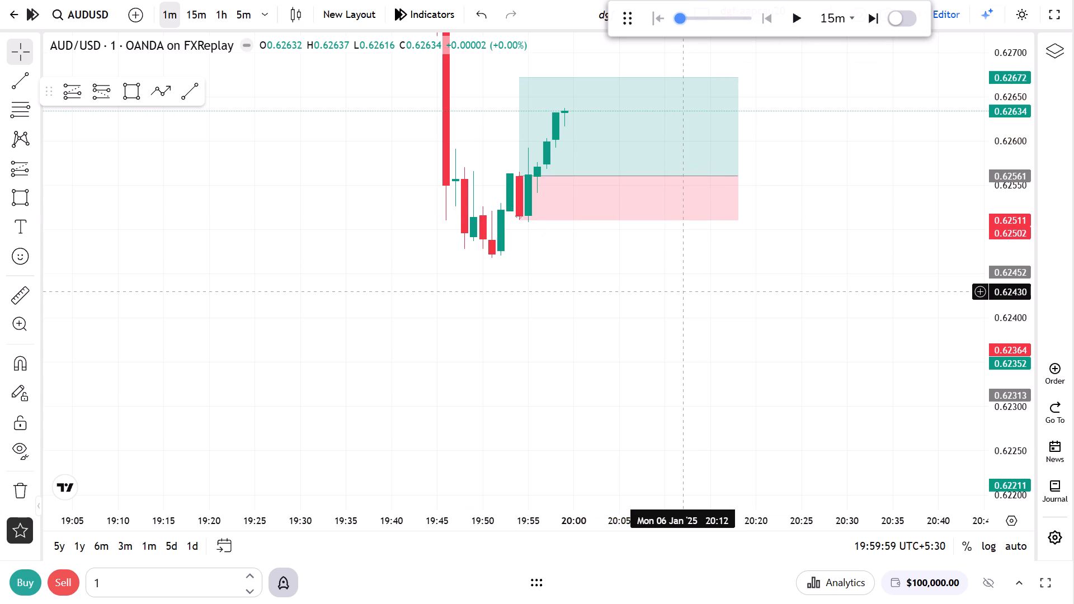
Lower the long position's target to 0.62615 and shorten the position to end at about 19:57 on 6 January.
drag(654, 287, 678, 341)
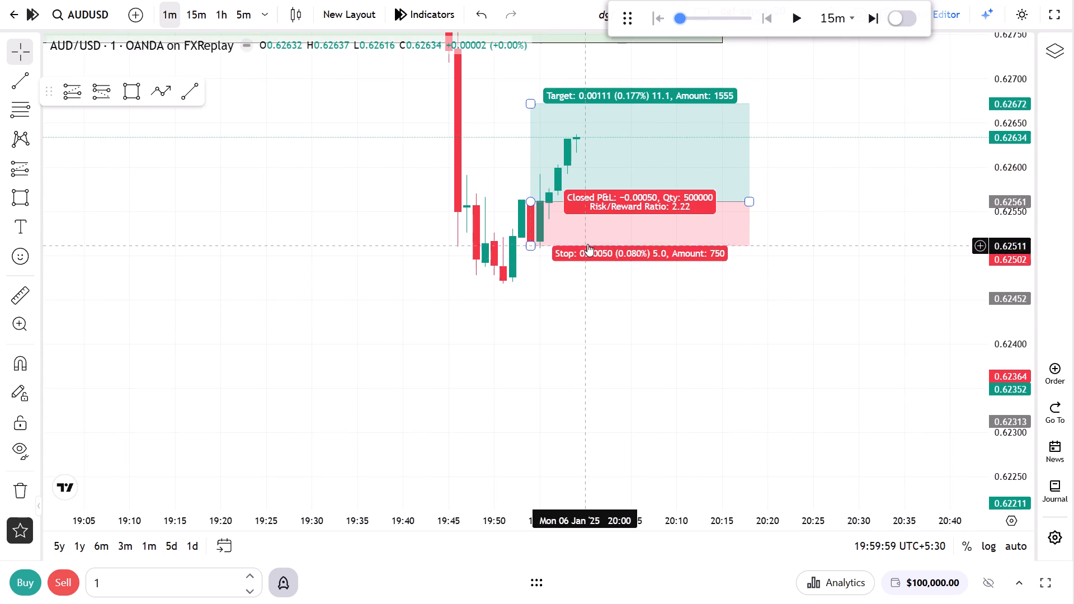
drag(530, 105, 530, 143)
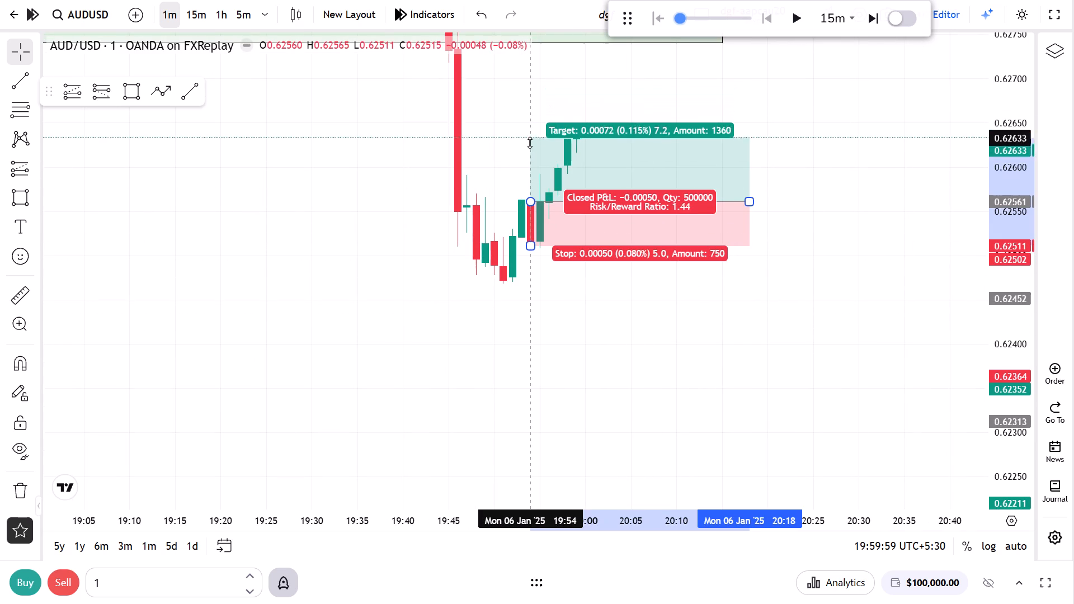
drag(530, 143, 530, 154)
drag(752, 201, 618, 199)
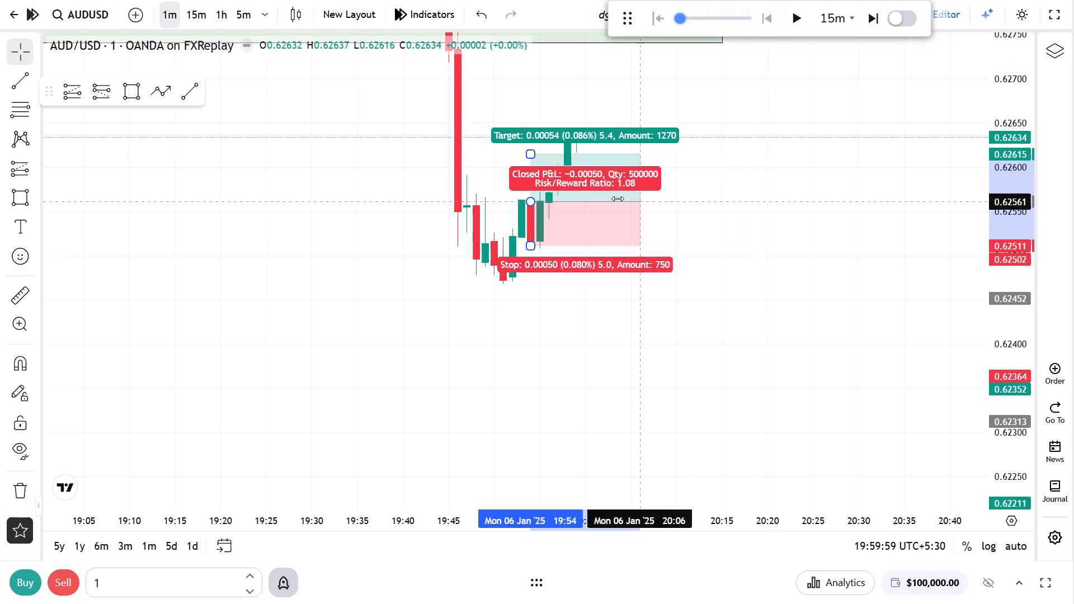
drag(618, 199, 557, 196)
Switch to the 1-hour chart and play the replay forward to about 04:15 on 7 January.
drag(682, 190, 689, 346)
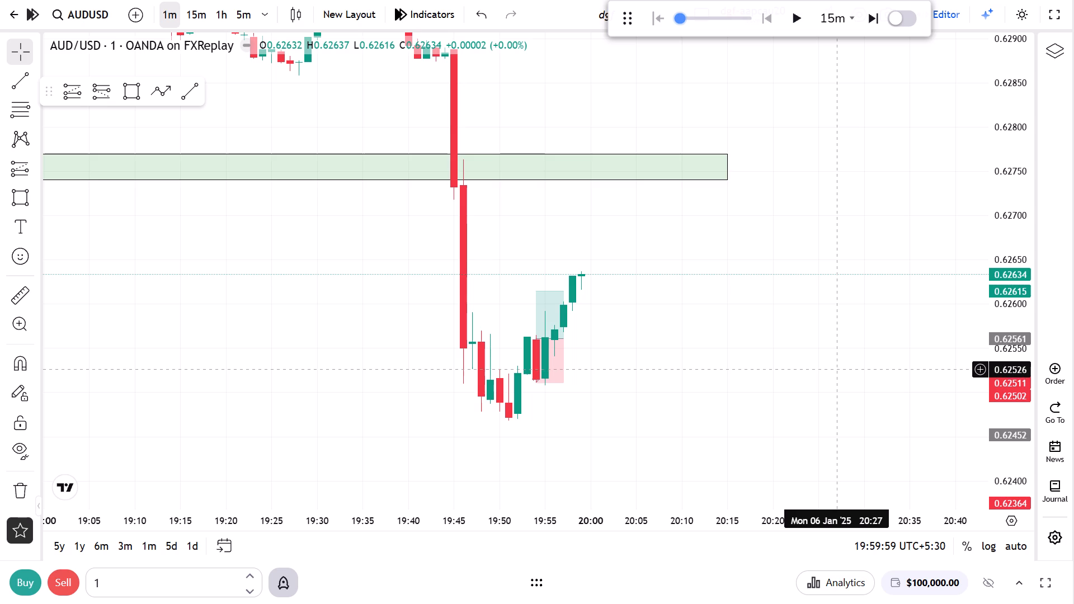
click(232, 12)
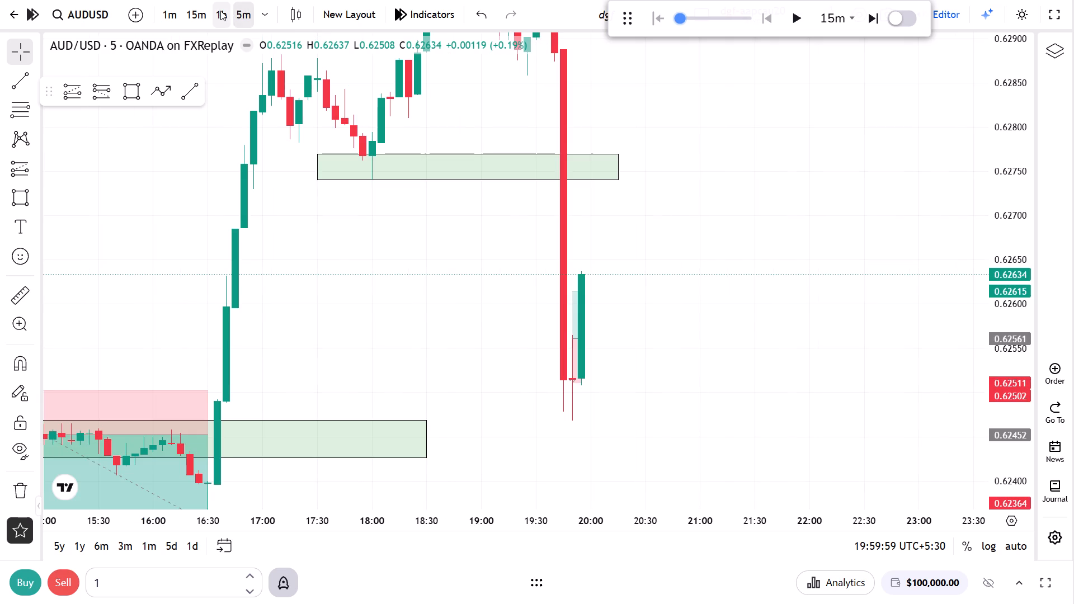
click(220, 11)
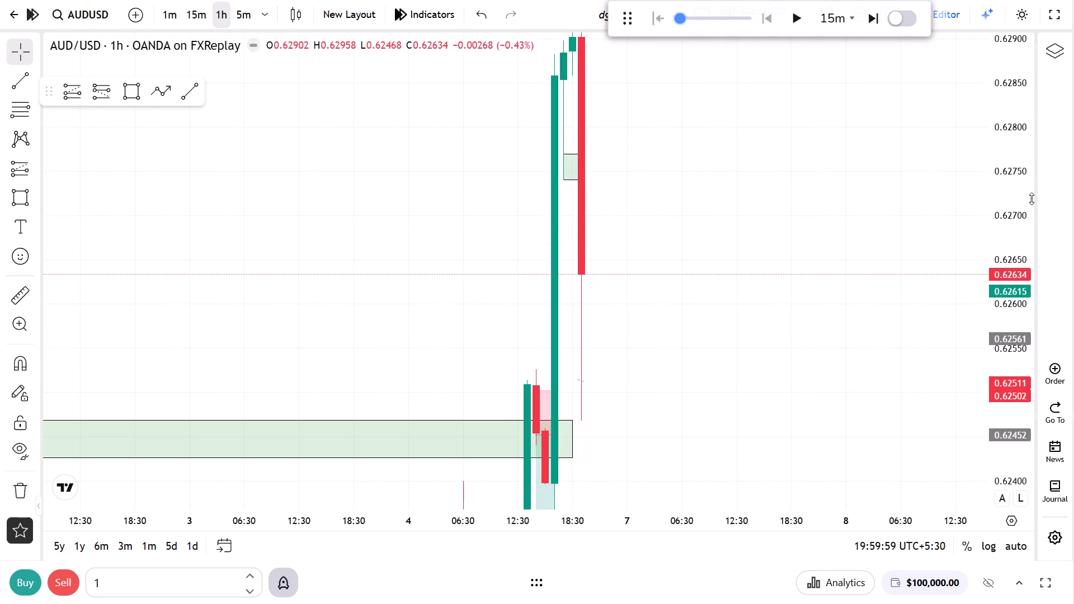
drag(1027, 197, 1019, 423)
drag(788, 371, 861, 306)
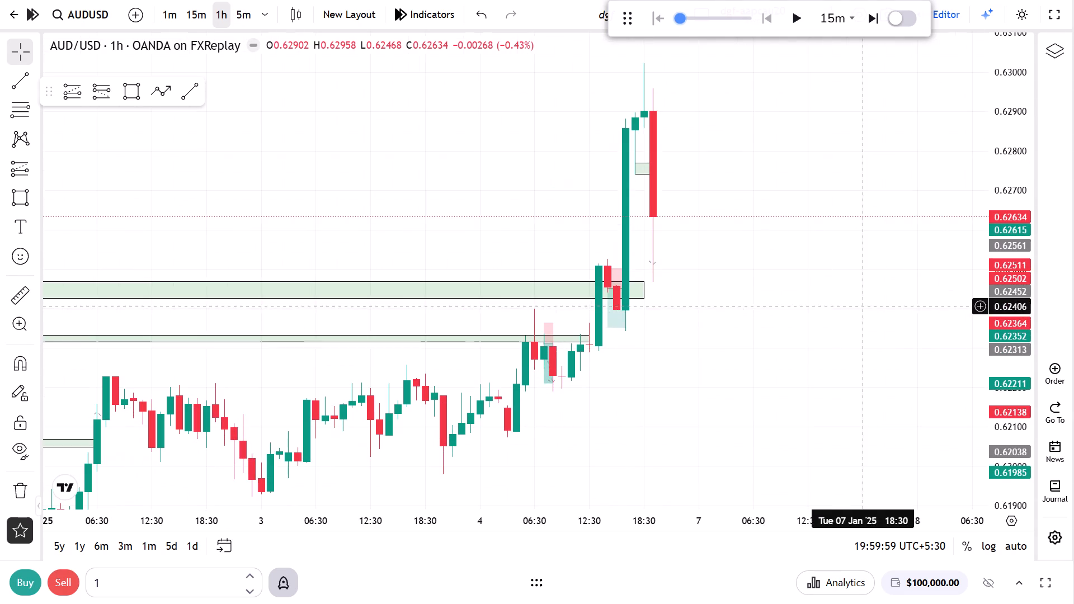
click(804, 12)
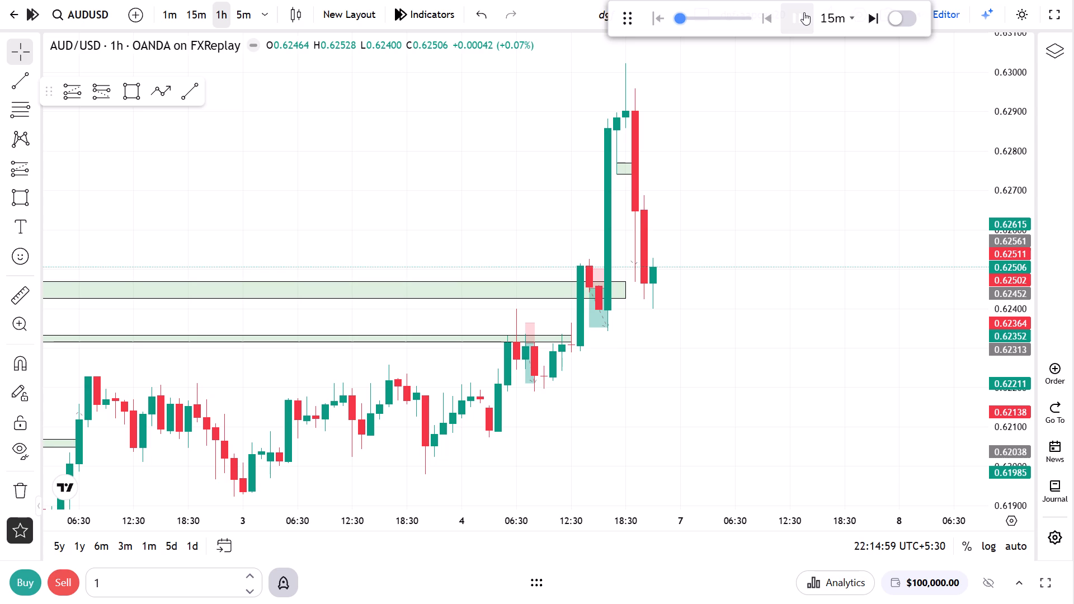
drag(746, 308, 852, 248)
scroll(846, 293, up, 5)
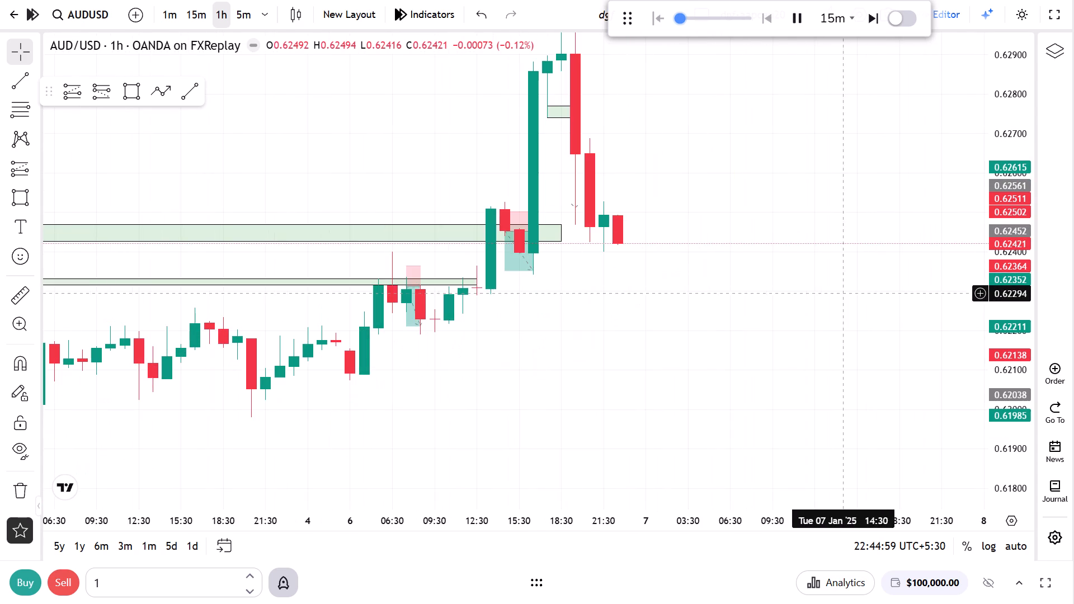
drag(1025, 395, 1012, 173)
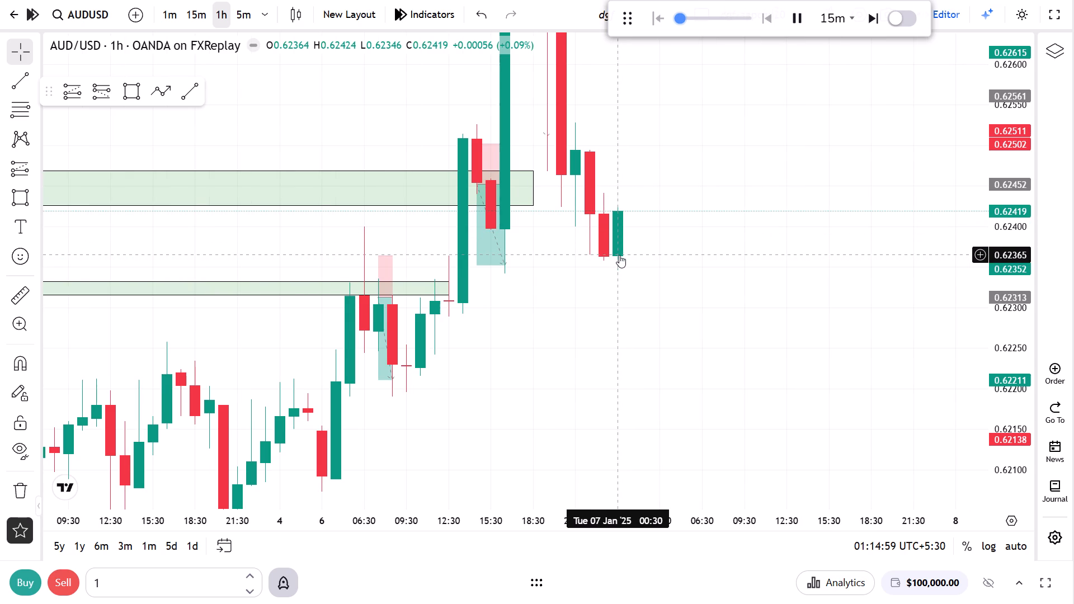
drag(690, 239, 741, 360)
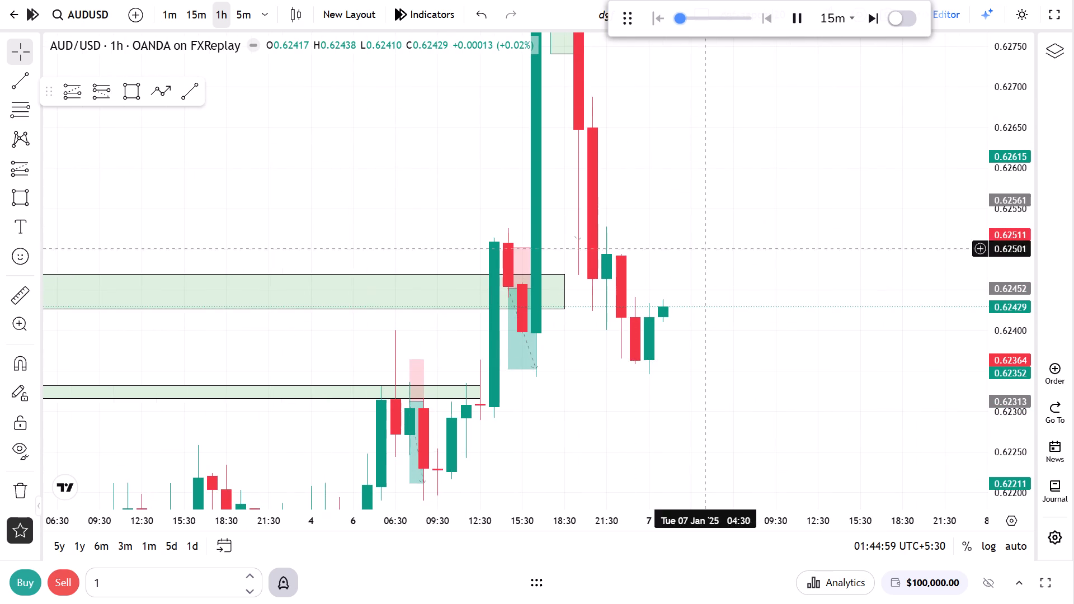
scroll(764, 296, down, 4)
drag(1016, 249, 944, 400)
scroll(785, 350, down, 7)
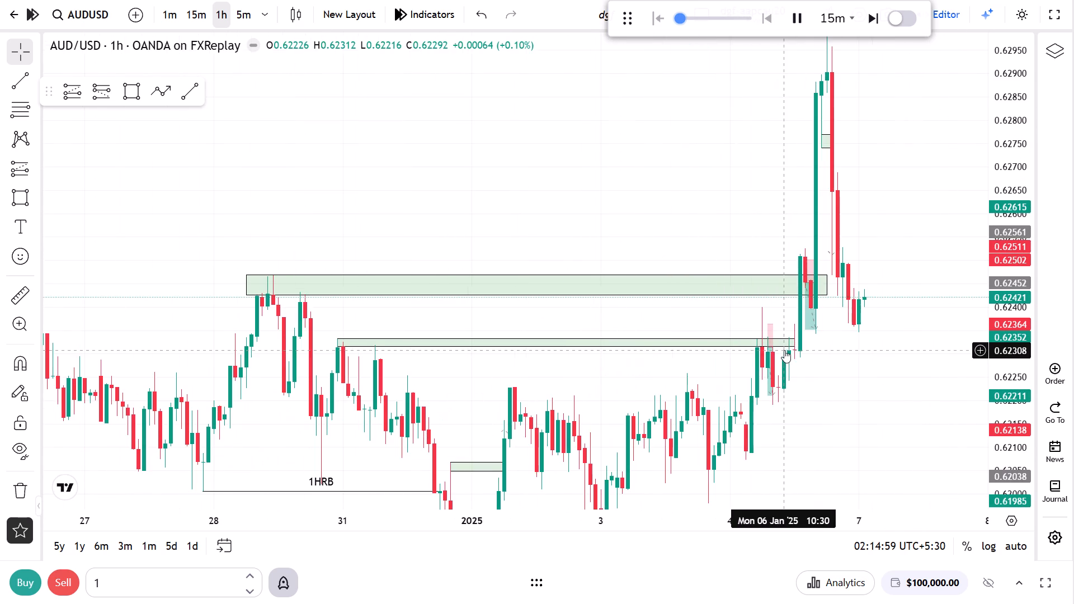
scroll(784, 364, up, 11)
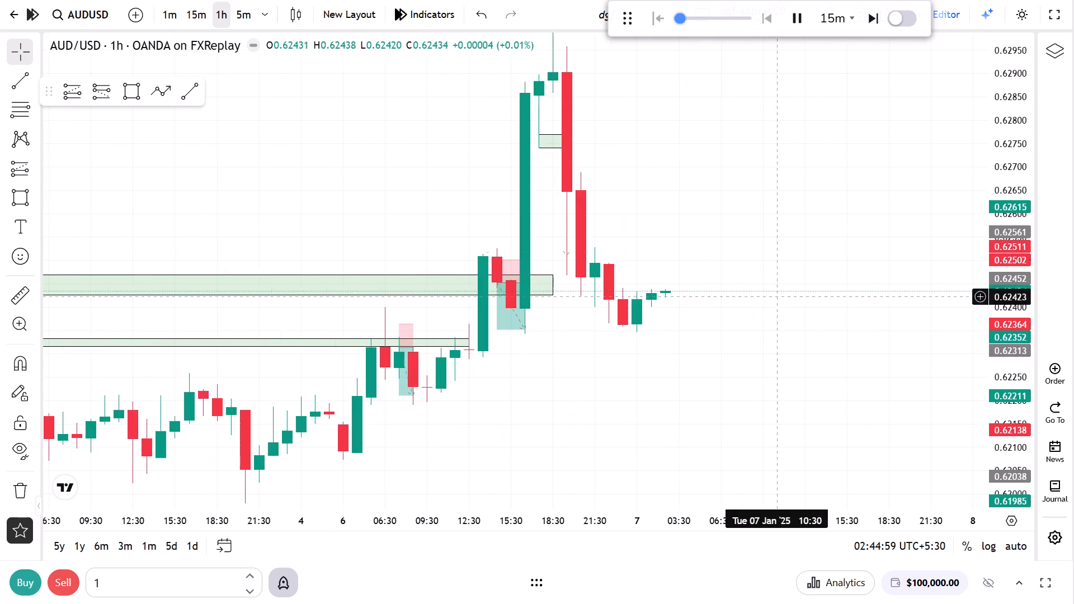
drag(708, 252, 712, 328)
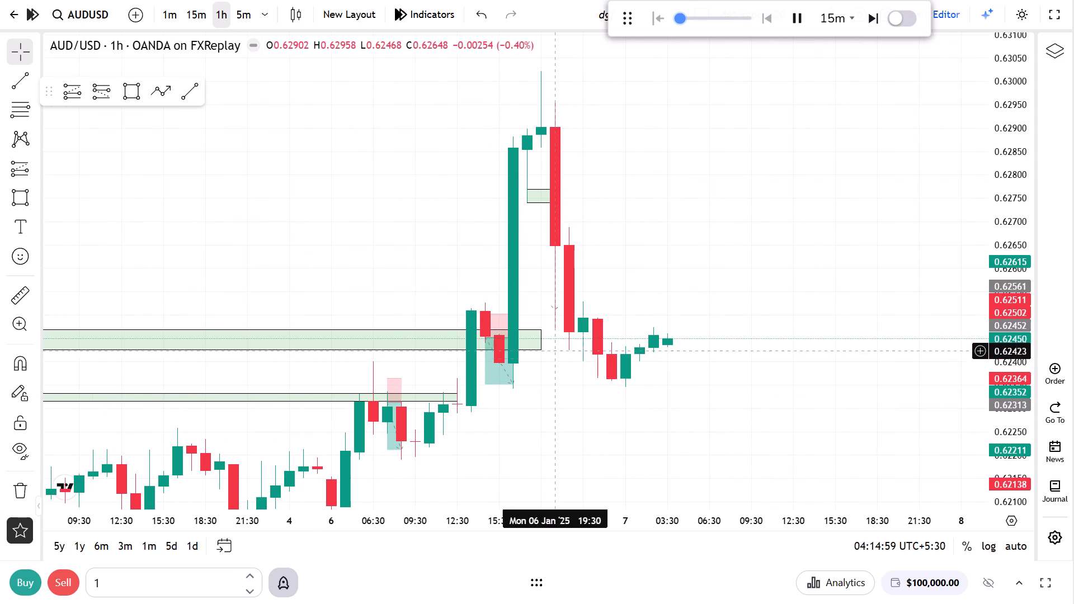
Shorten the rectangle zone between 0.62469 and 0.62426 so it ends at about 16:30 on 6 January.
drag(538, 337, 508, 337)
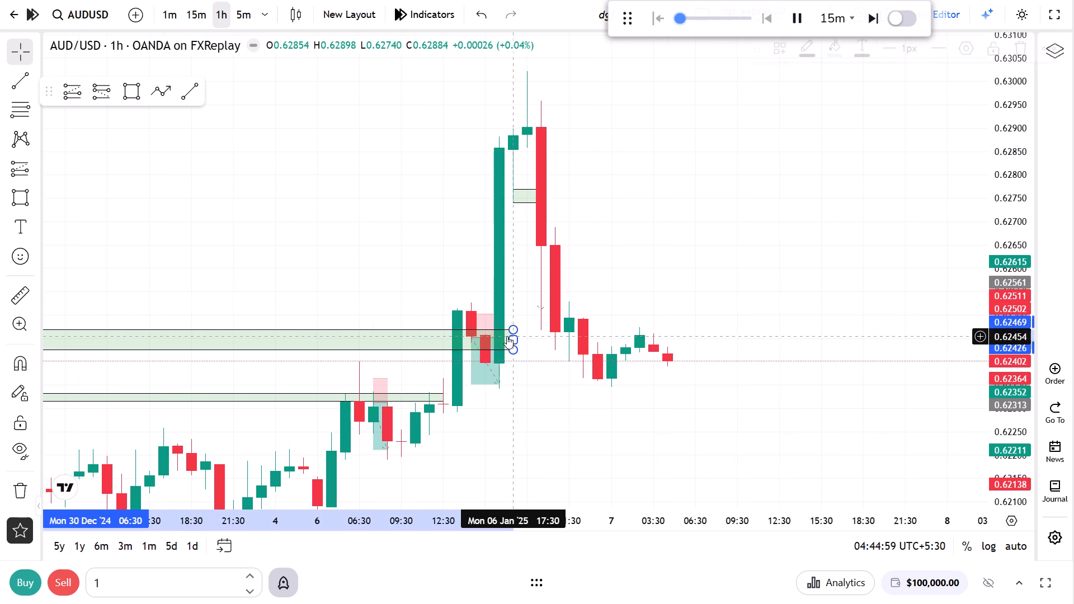
click(506, 336)
click(507, 338)
drag(511, 339, 498, 339)
click(719, 358)
Draw a rectangle zone from 15:30 on 6 January to 09:30 on 7 January, between 0.62397 and 0.62342.
drag(771, 385, 804, 369)
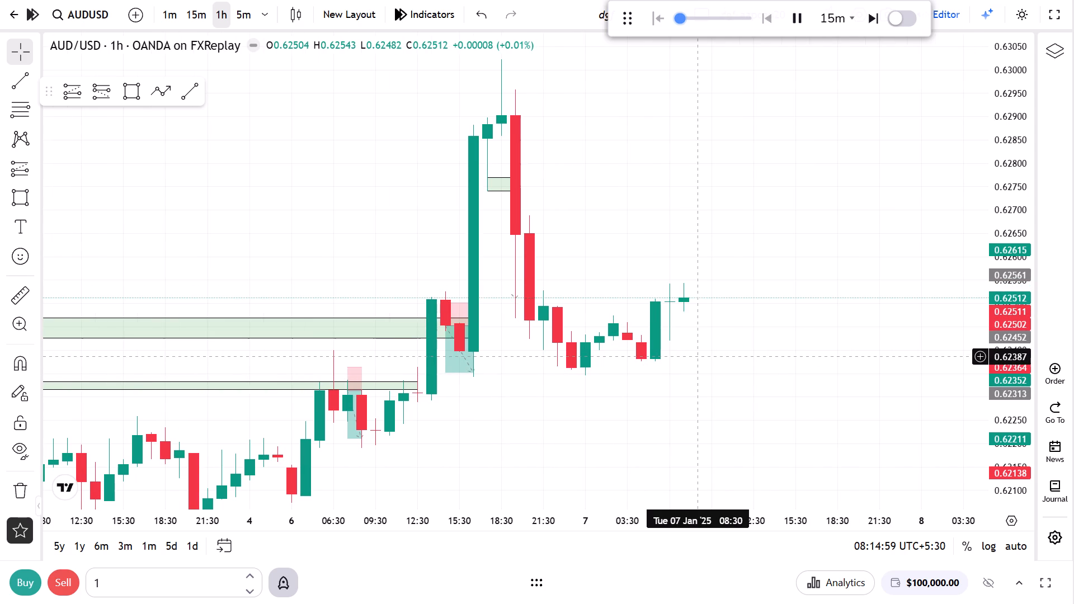
click(135, 97)
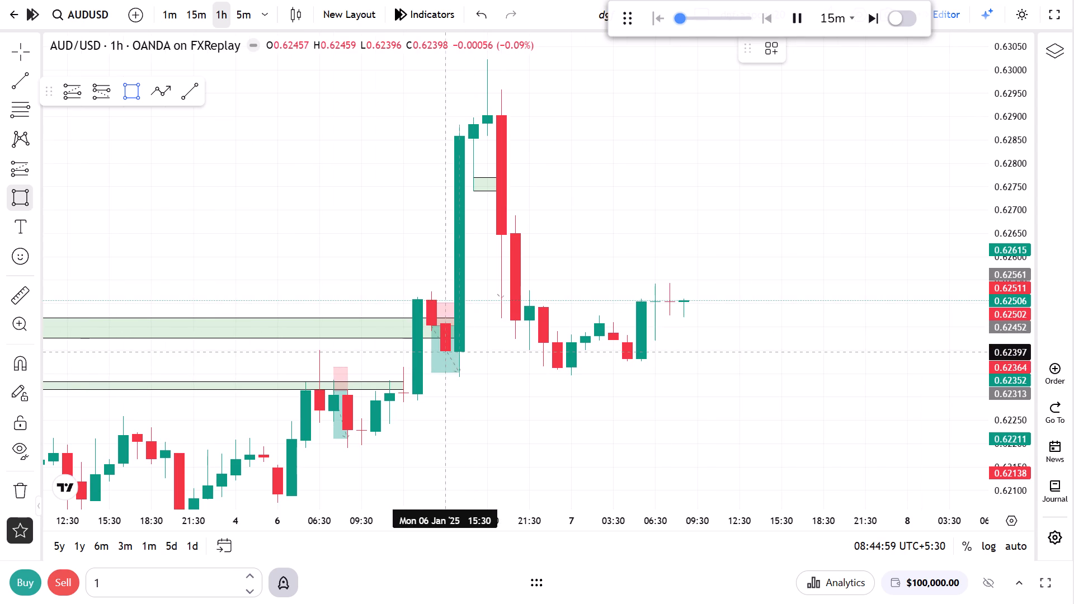
click(453, 352)
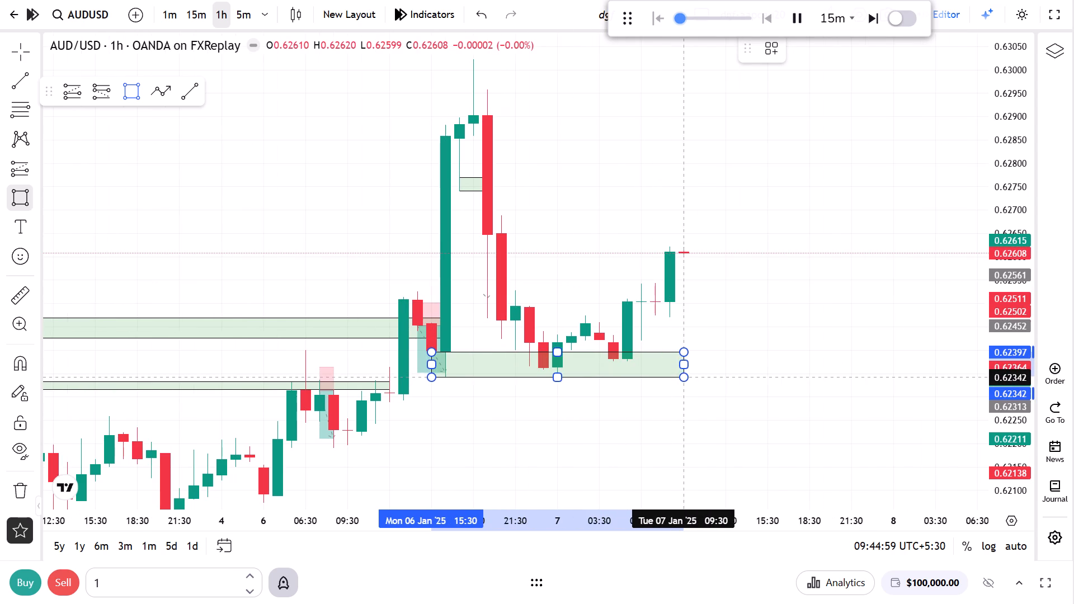
click(684, 377)
click(665, 445)
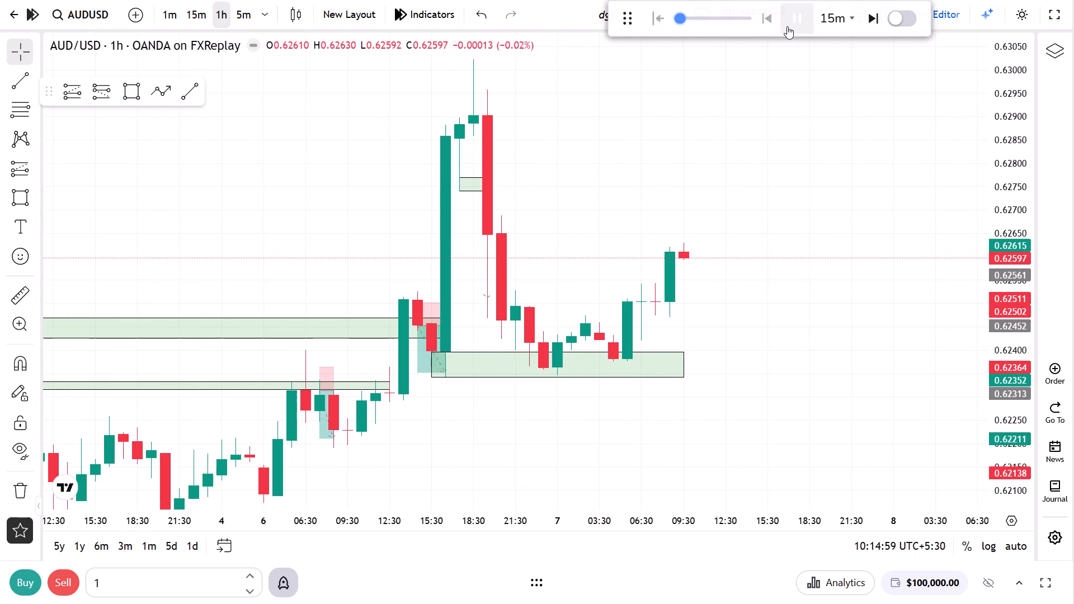
Switch to the 15-minute chart, continue the replay and pause it at about 11:45 on 7 January.
click(787, 26)
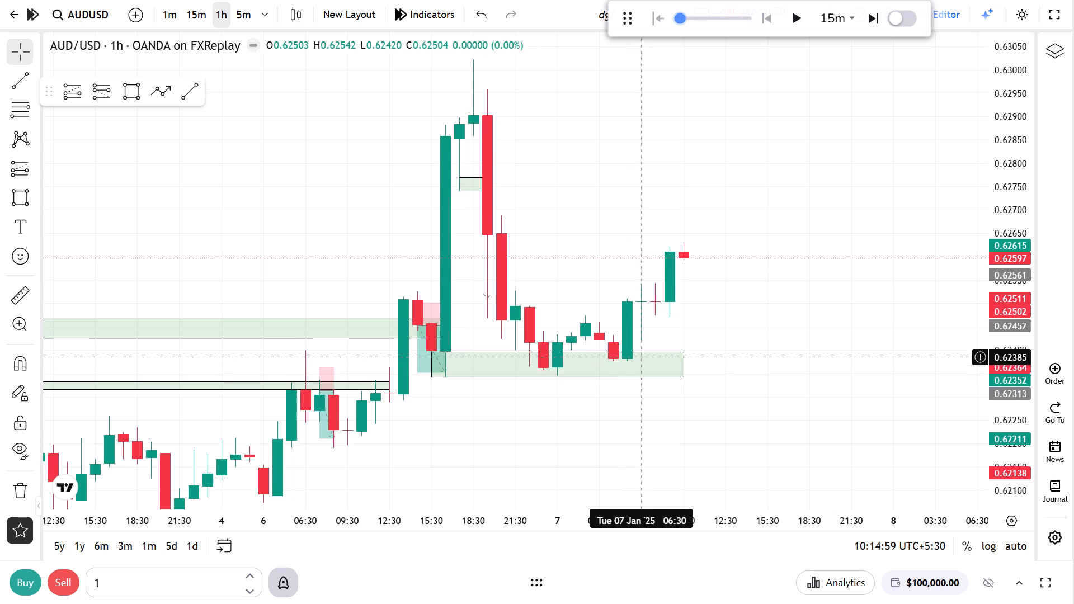
click(786, 16)
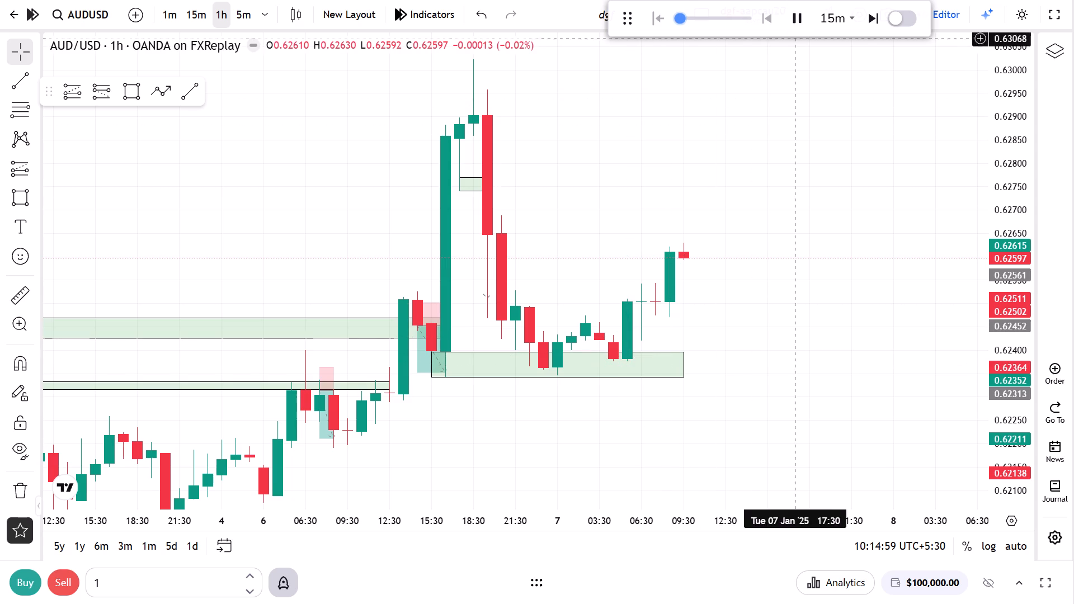
drag(799, 165, 804, 204)
click(201, 15)
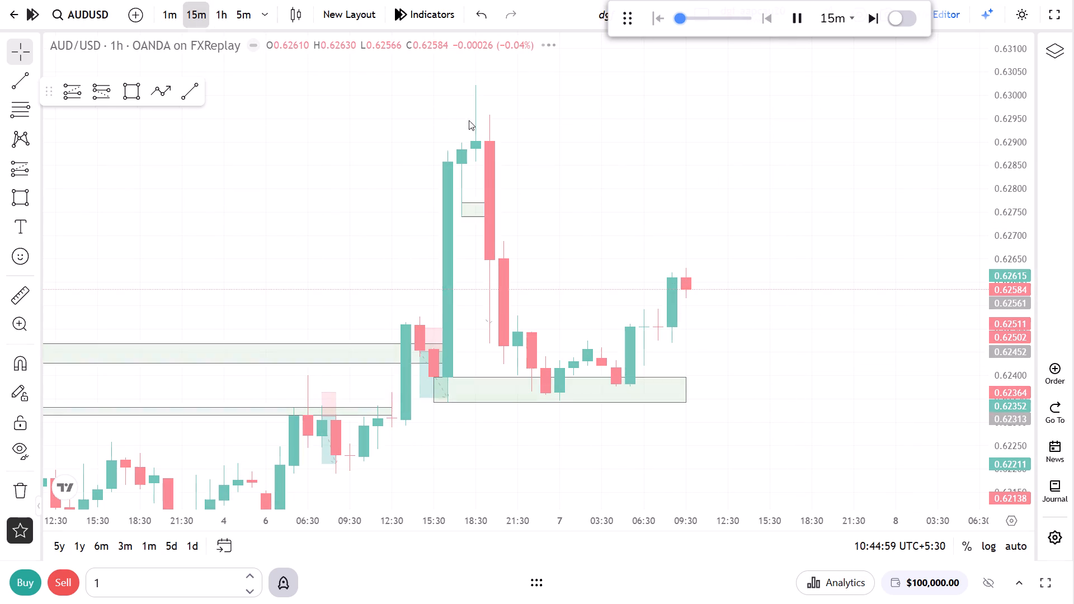
drag(579, 277, 696, 280)
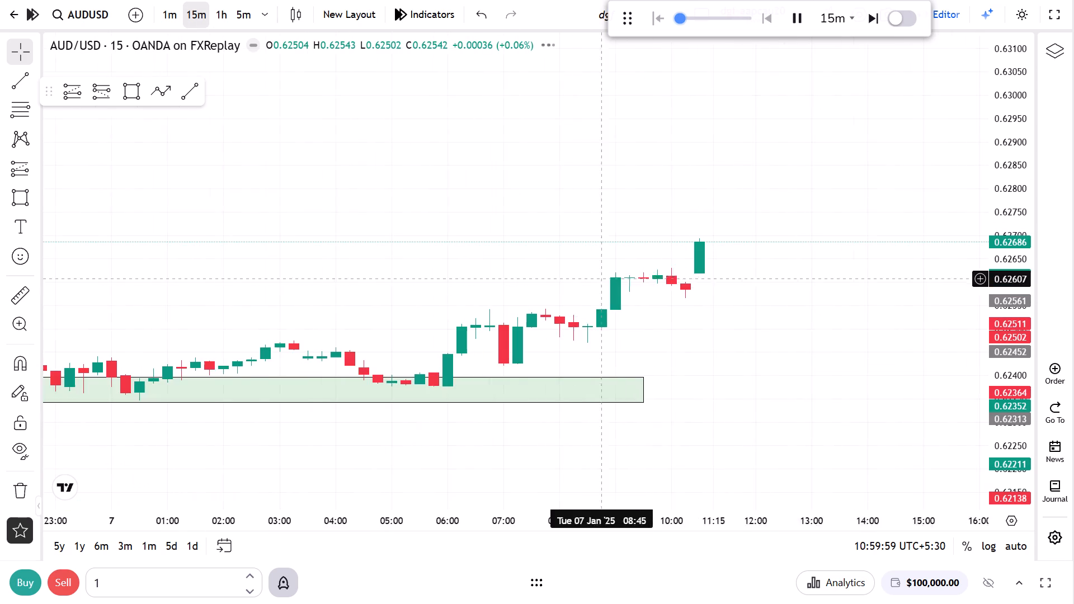
scroll(681, 319, down, 11)
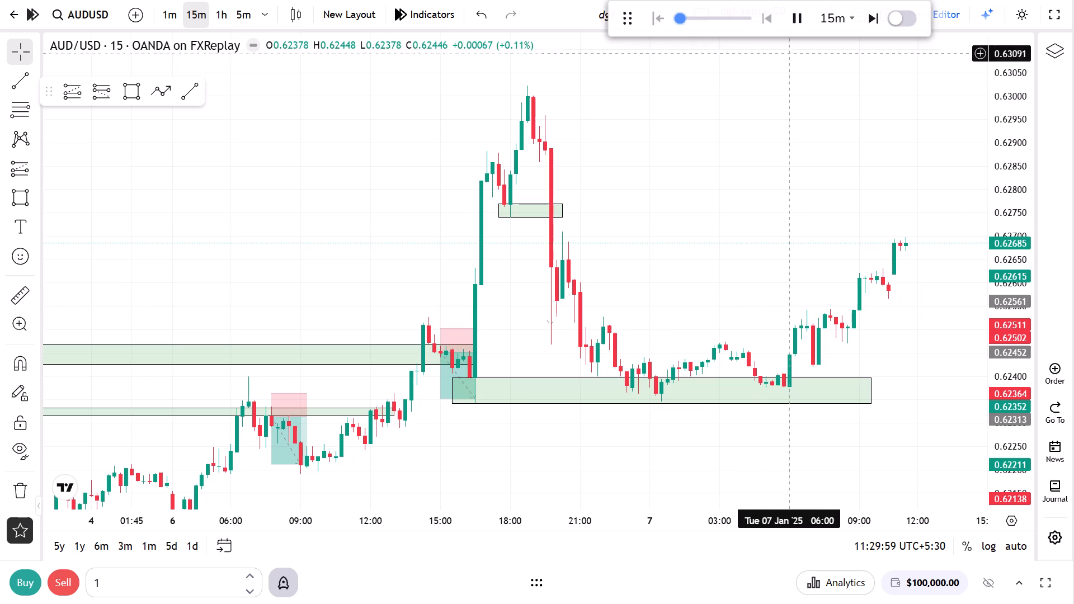
click(798, 20)
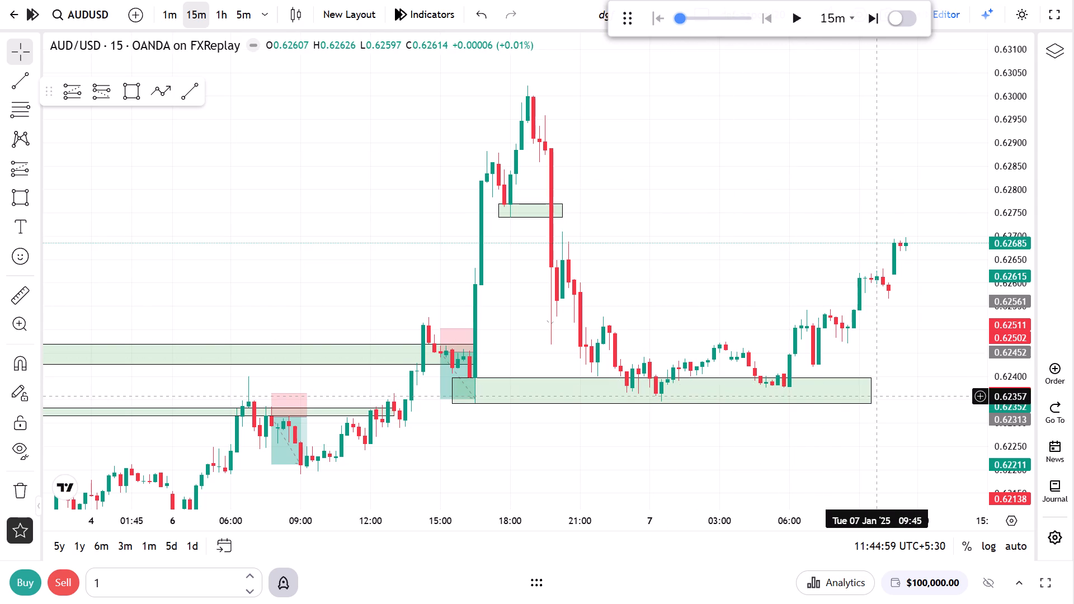
Shorten the rectangle zone between 0.62397 and 0.62342 so it ends at about 23:30 on 6 January.
drag(873, 393, 637, 390)
click(761, 417)
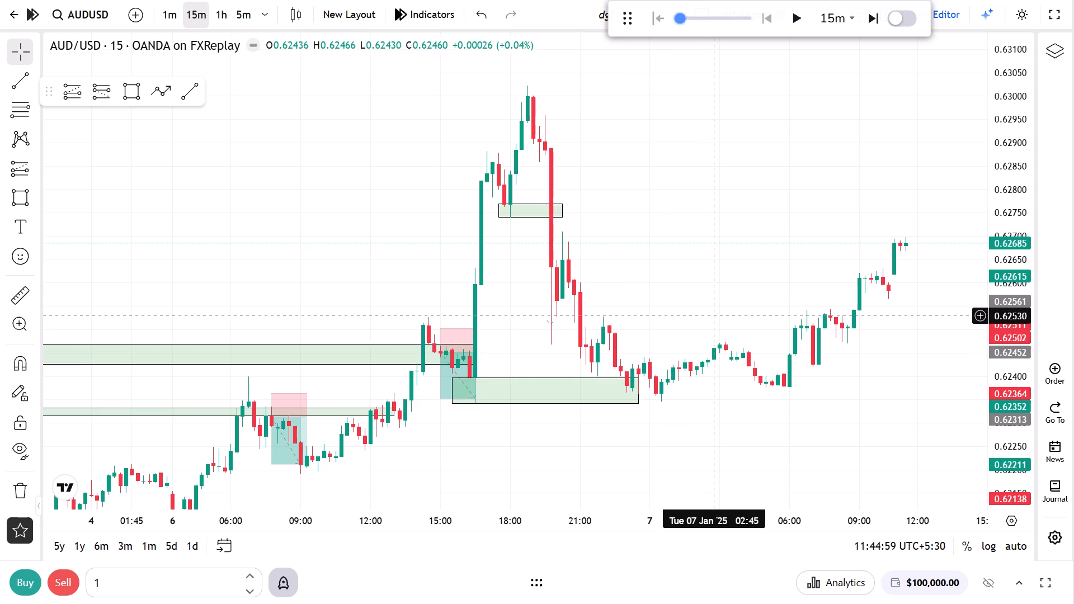
Play the replay forward on the 15-minute chart and pause it at about 19:30 on 7 January.
drag(1006, 412, 1016, 357)
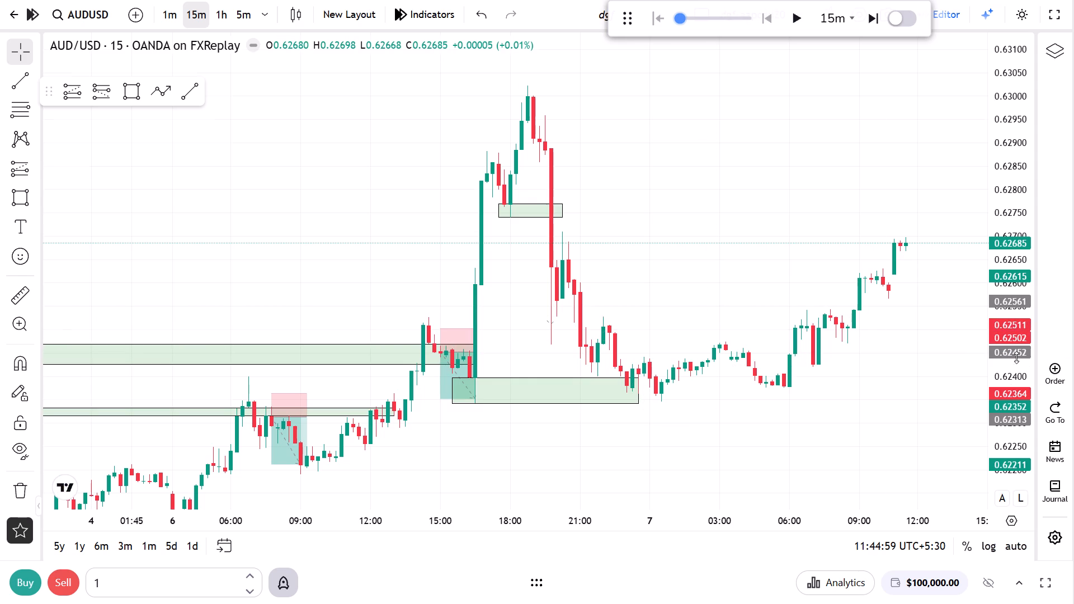
drag(1016, 357, 1043, 158)
drag(870, 346, 832, 147)
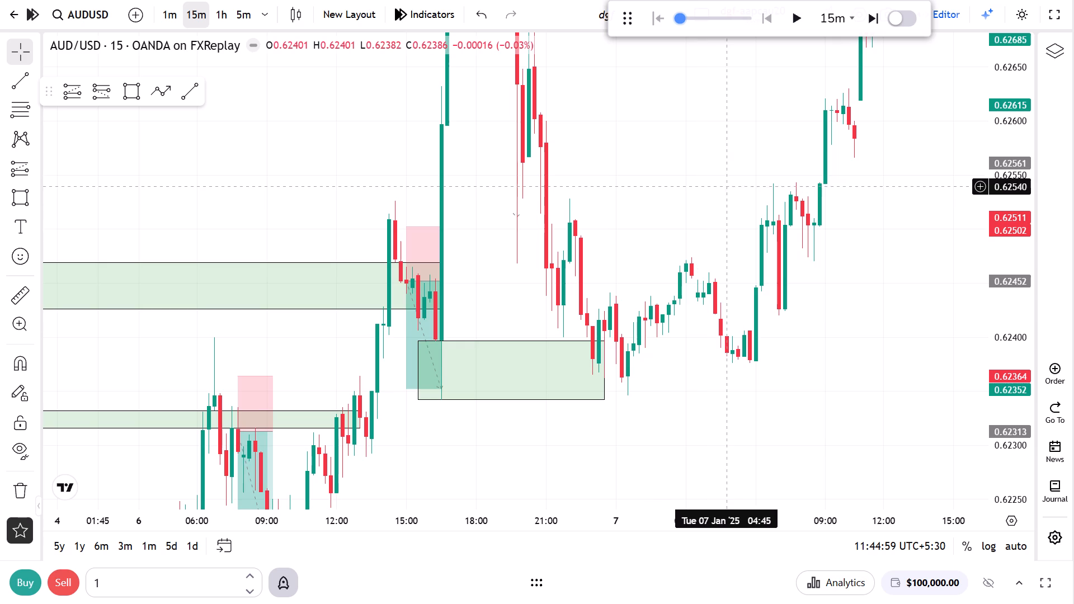
drag(699, 146, 693, 261)
drag(996, 176, 997, 183)
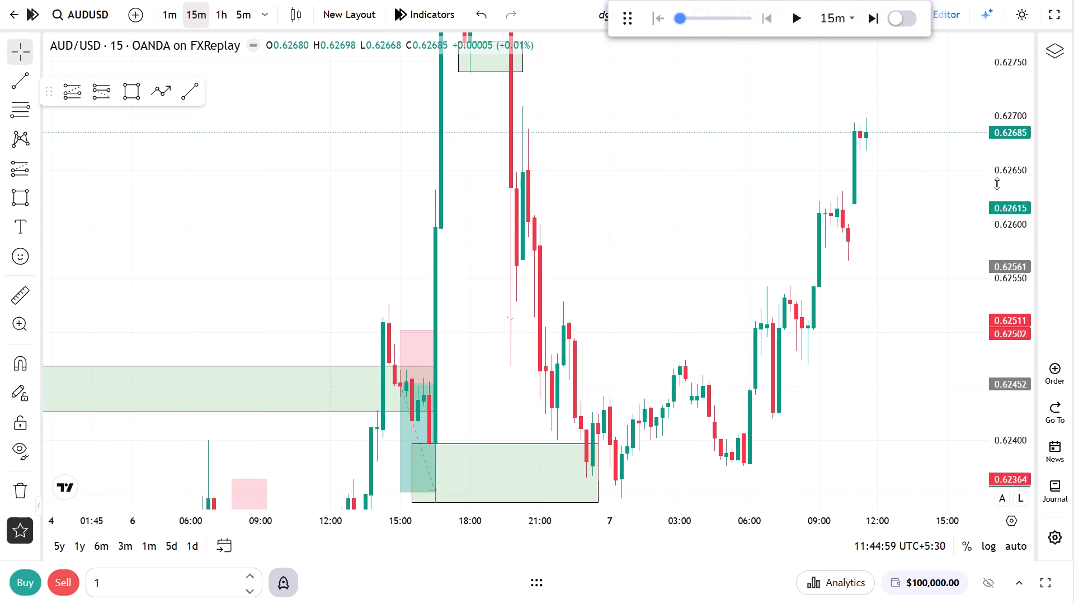
drag(997, 183, 991, 232)
drag(941, 237, 763, 272)
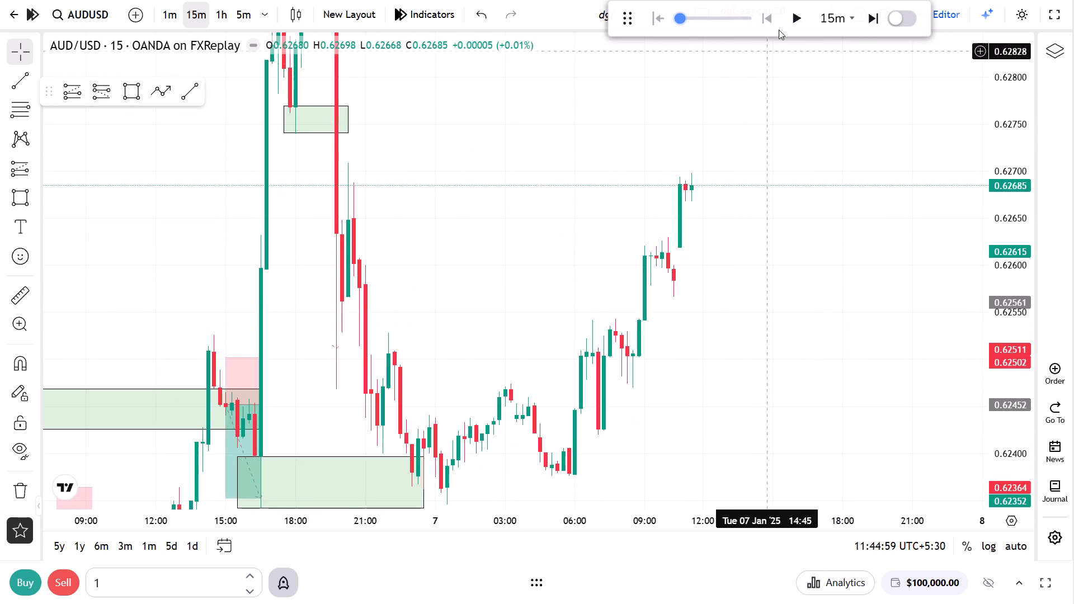
click(780, 27)
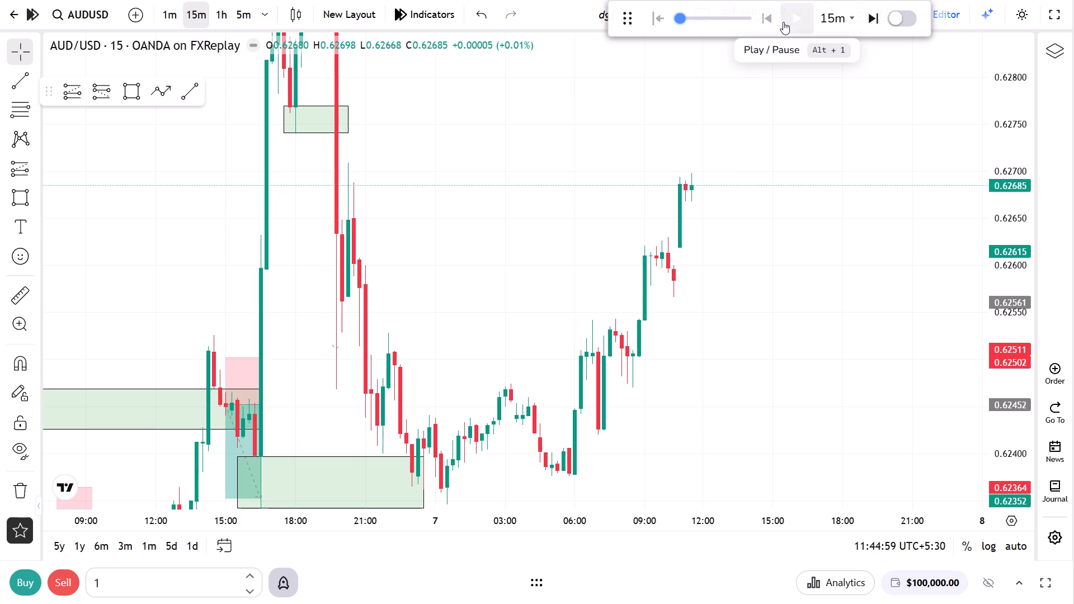
click(783, 22)
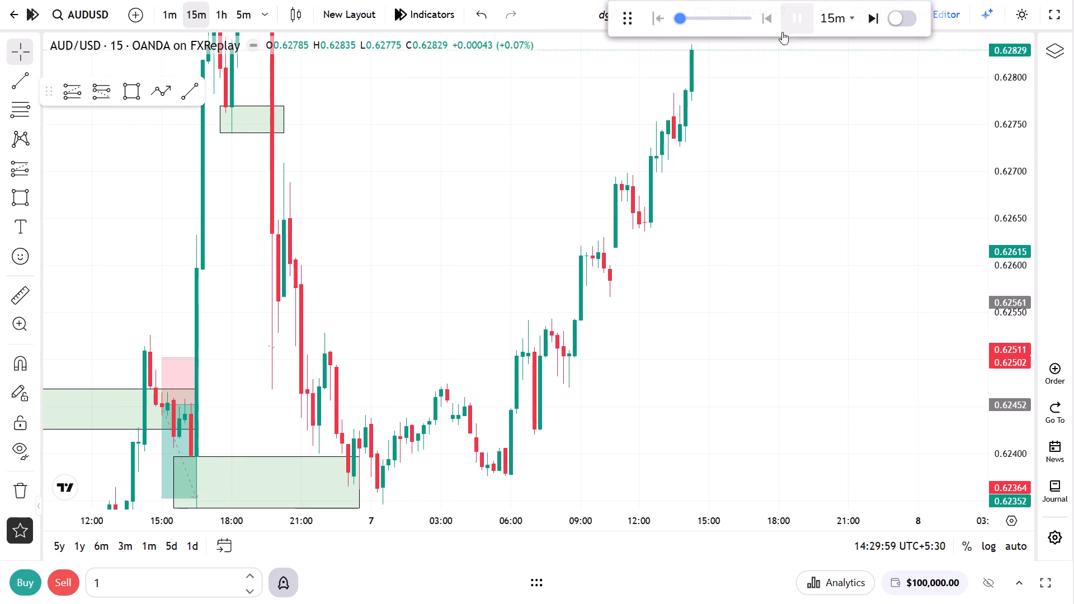
drag(719, 159, 752, 289)
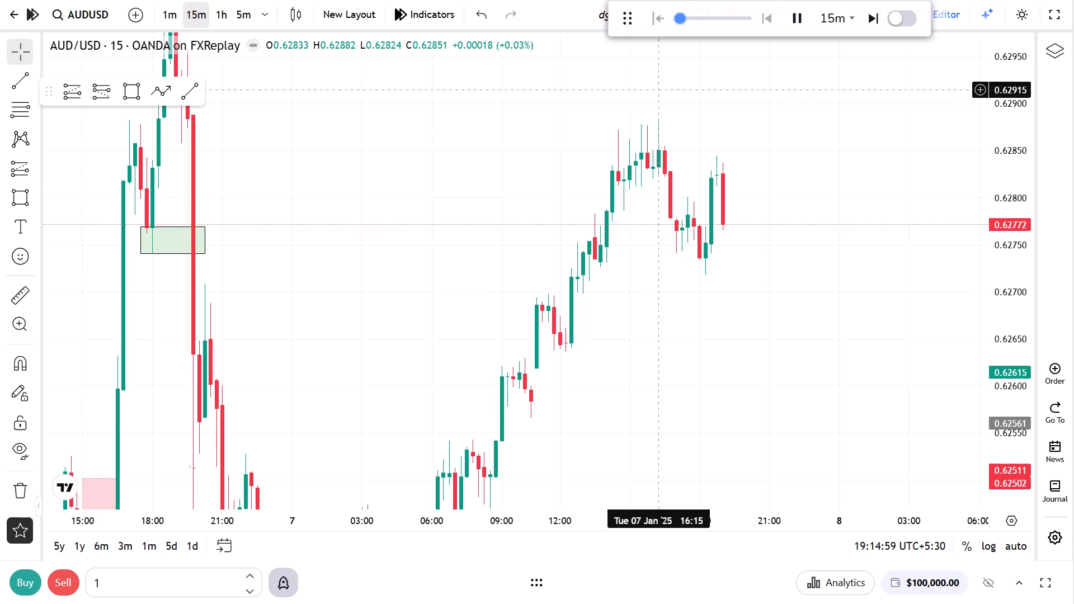
click(796, 25)
Check the price action on the 1-hour chart, return to 15 minutes and play the replay, pausing at about 20:15 on 7 January.
drag(1021, 146, 987, 265)
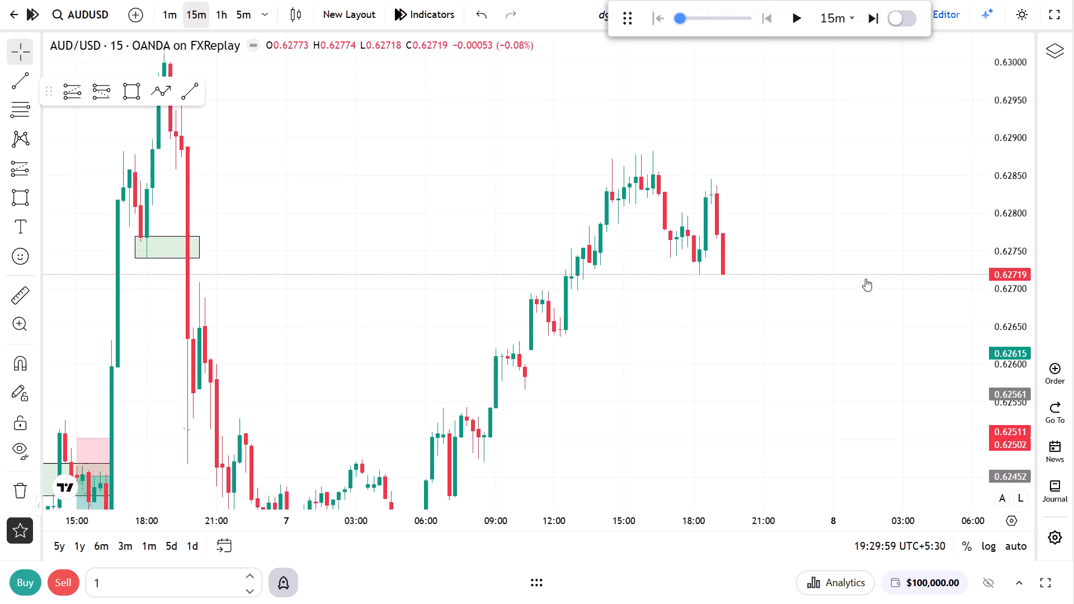
drag(845, 283, 816, 281)
click(223, 16)
drag(610, 336, 711, 175)
drag(601, 360, 636, 177)
drag(666, 185, 678, 224)
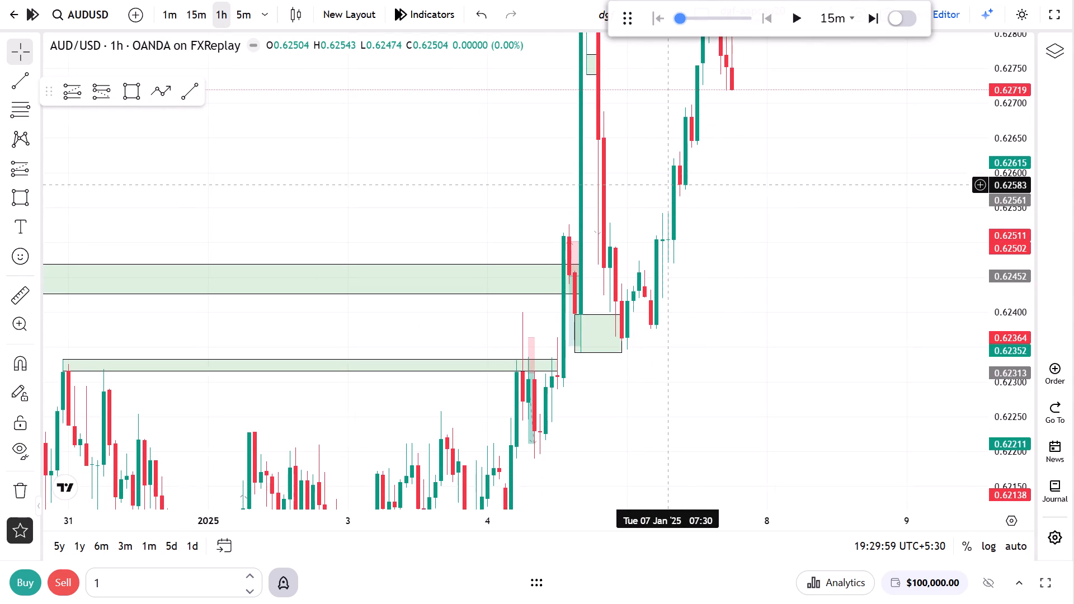
drag(678, 224, 689, 318)
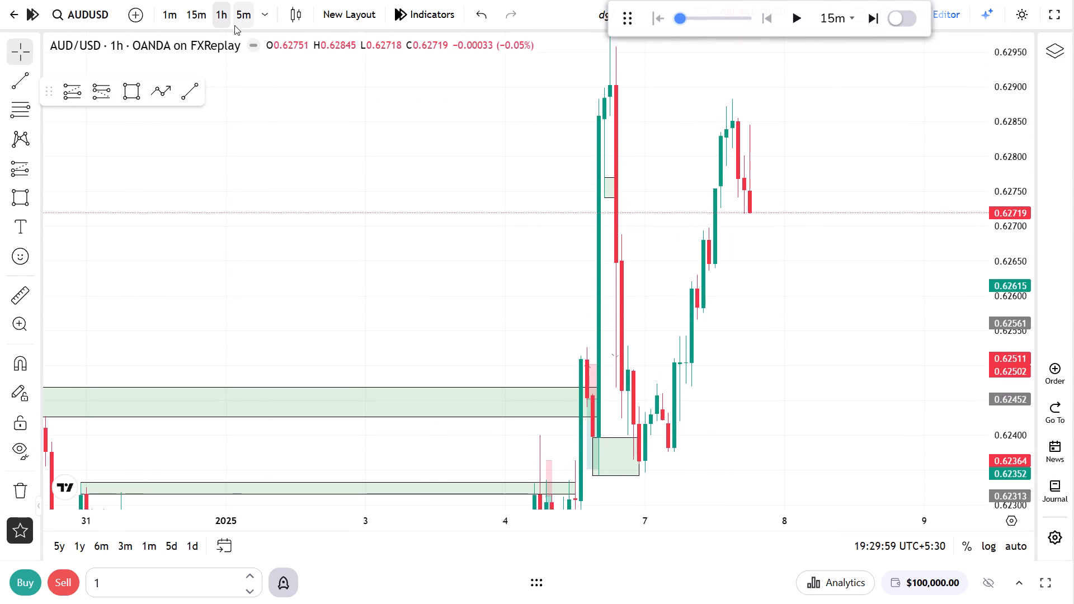
click(189, 12)
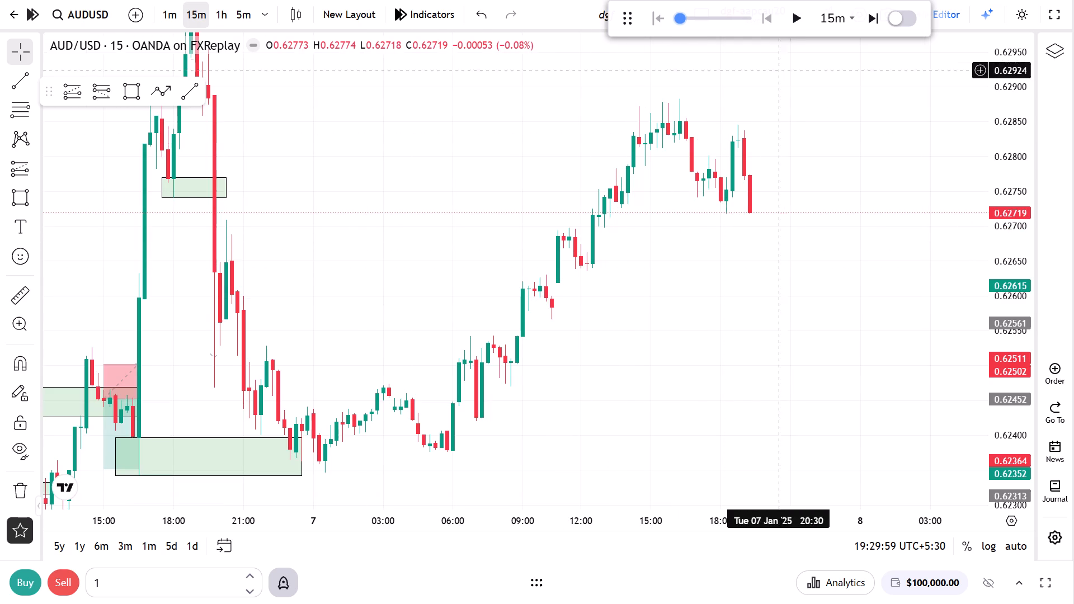
click(791, 25)
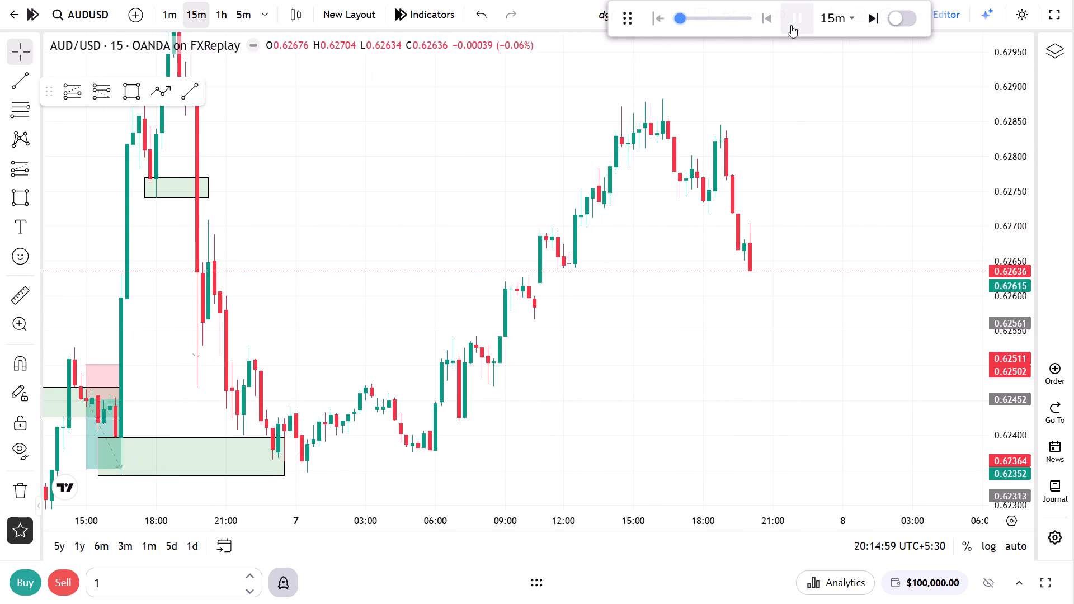
click(791, 25)
Draw a rectangle zone from 11:45 to 20:45 on 7 January, between 0.62643 and about 0.62635.
drag(1002, 422, 1018, 154)
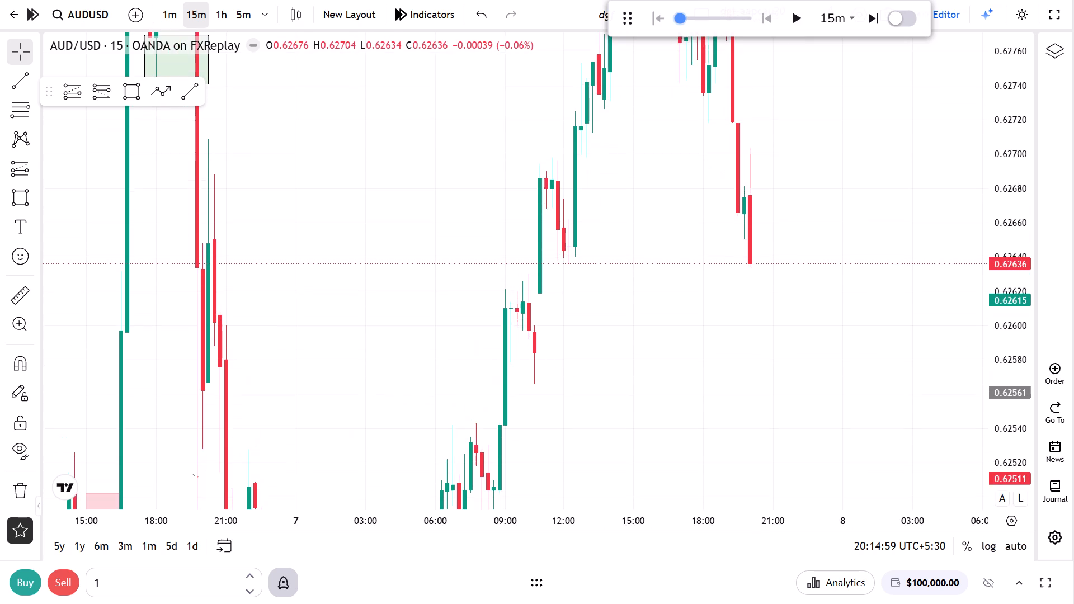
click(136, 86)
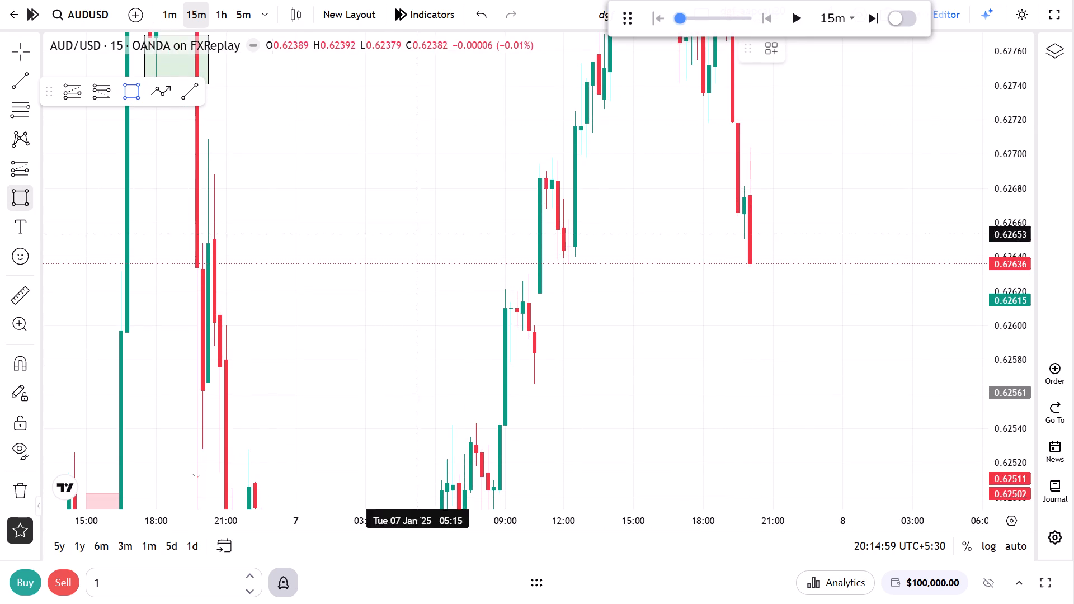
click(558, 251)
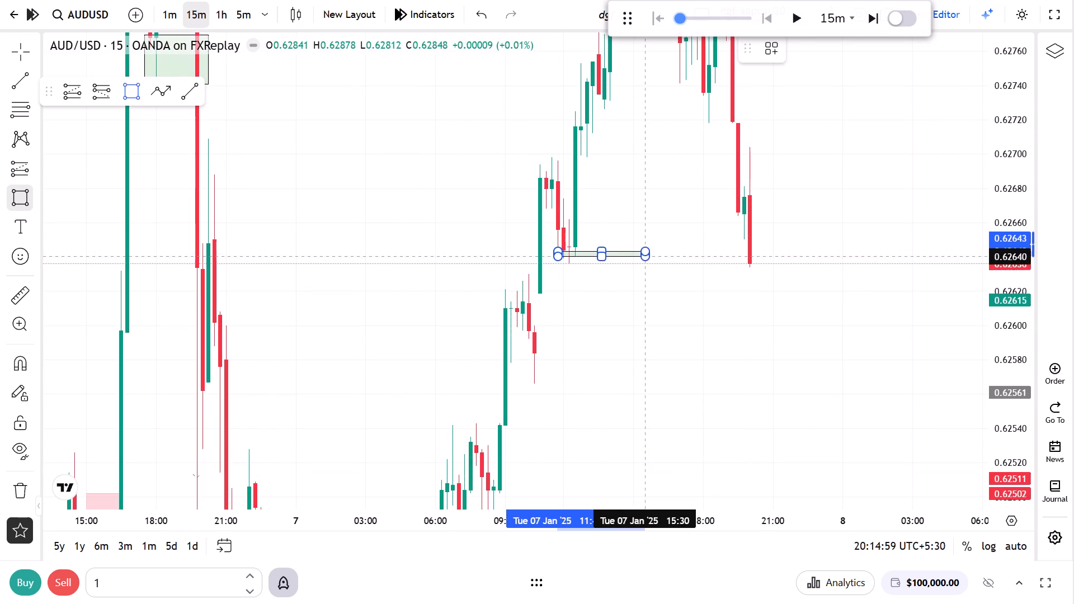
click(766, 265)
drag(734, 324, 729, 320)
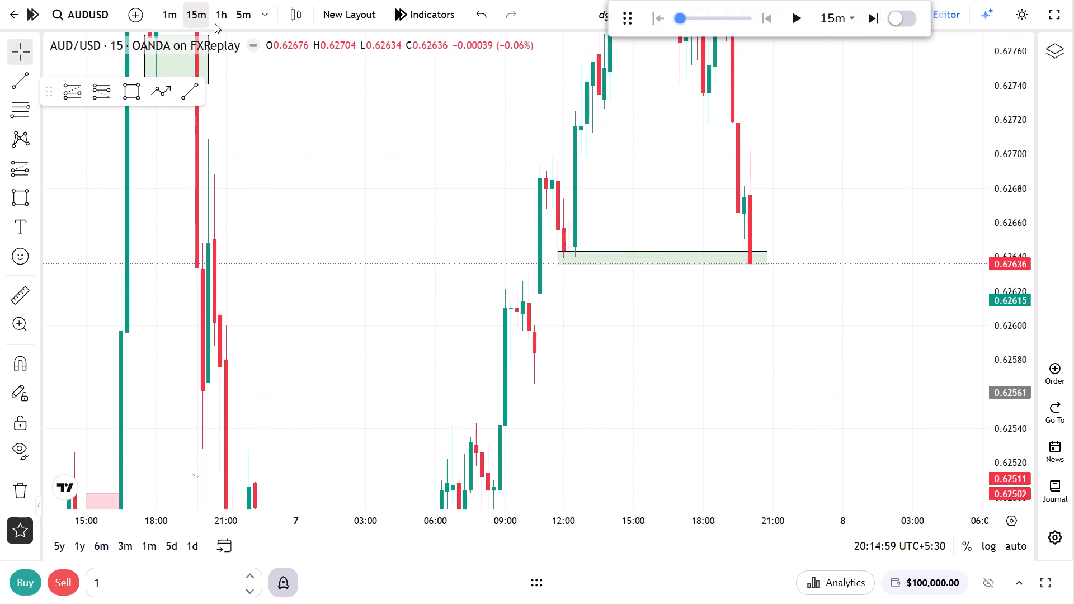
Switch to the 1-minute chart, play the replay and pause it at about 20:30 on 7 January.
click(169, 14)
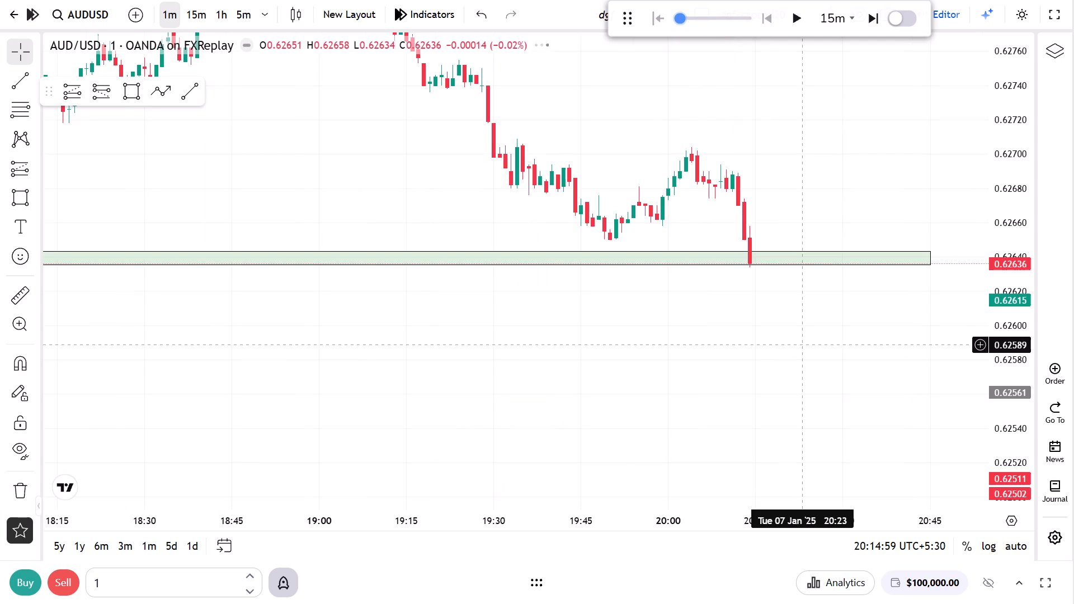
click(784, 12)
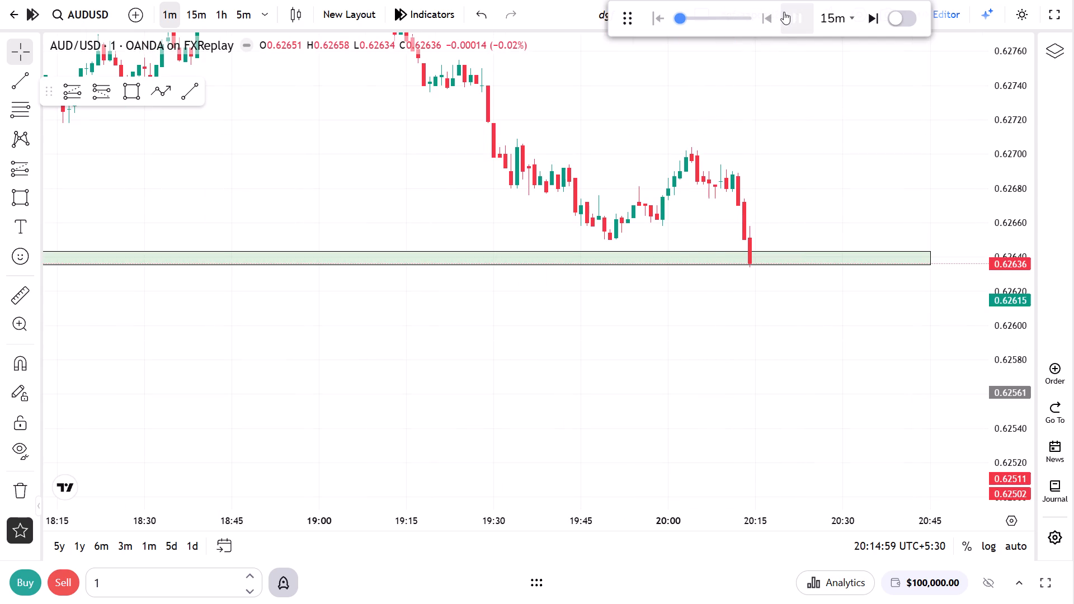
click(784, 12)
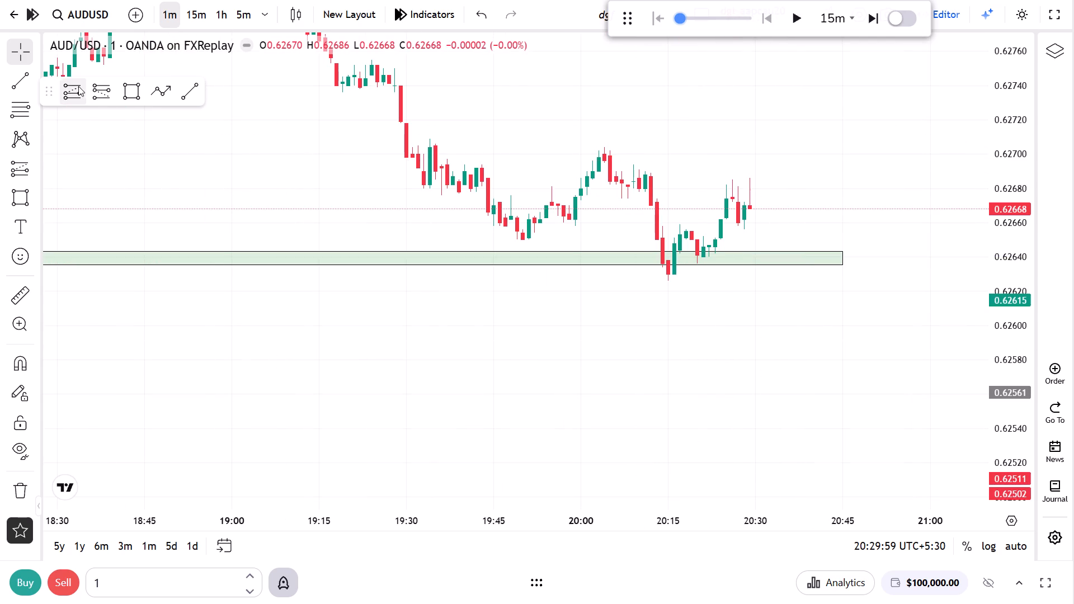
Place a long position from 20:17 to 20:45 with entry 0.62643, stop 0.62593 and target 0.62743.
click(78, 86)
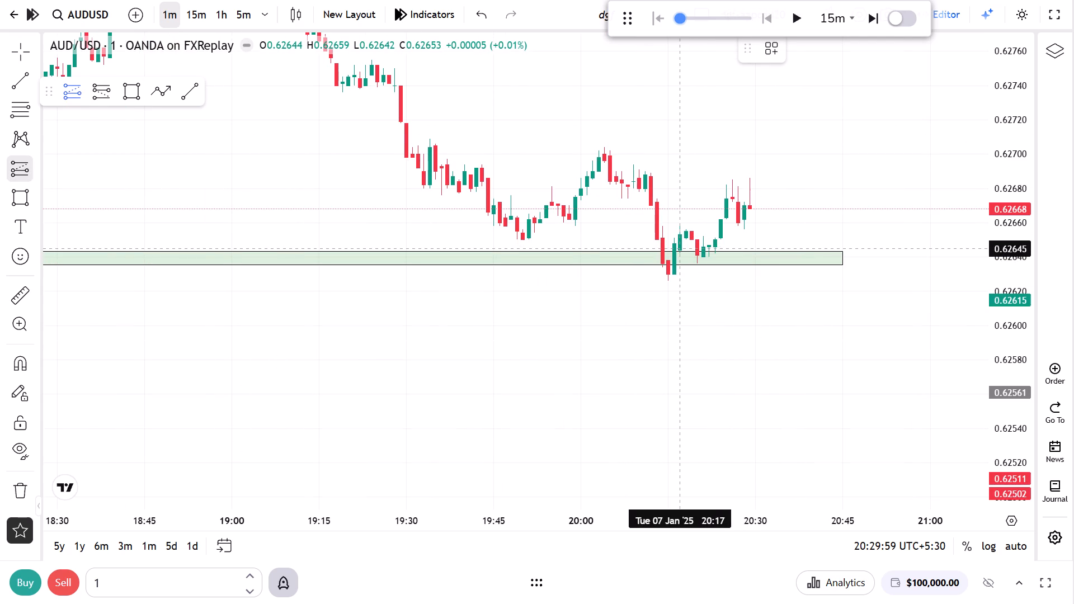
click(680, 252)
drag(682, 331, 684, 338)
drag(684, 176, 685, 77)
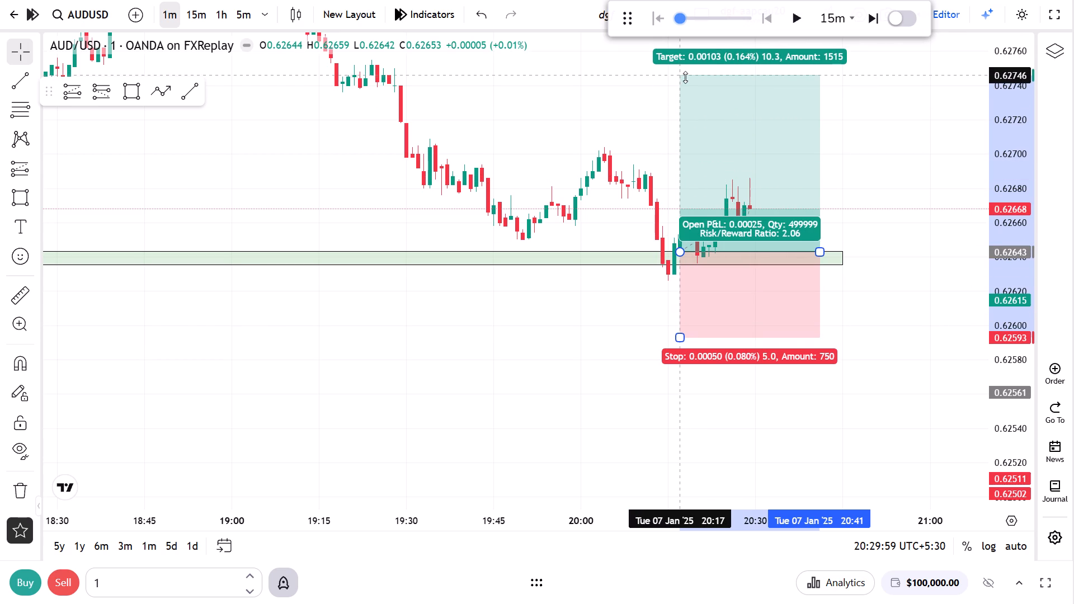
drag(685, 77, 687, 81)
click(948, 172)
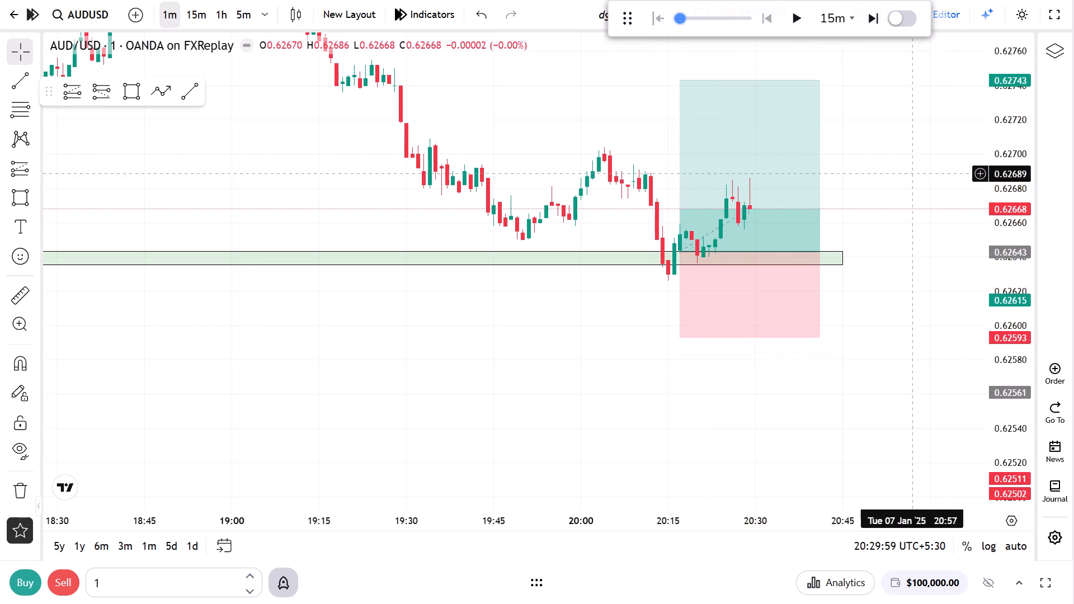
drag(902, 185, 735, 256)
drag(653, 320, 676, 318)
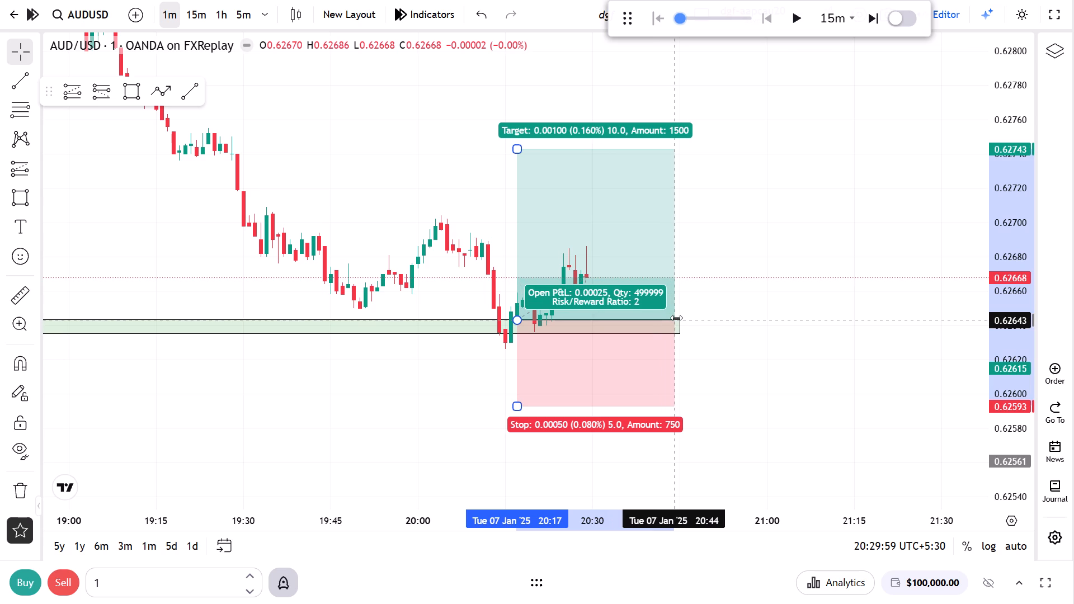
drag(676, 318, 679, 318)
click(762, 271)
Play the replay to about 20:45 on 7 January and shorten the long position so it ends at 20:31.
click(813, 18)
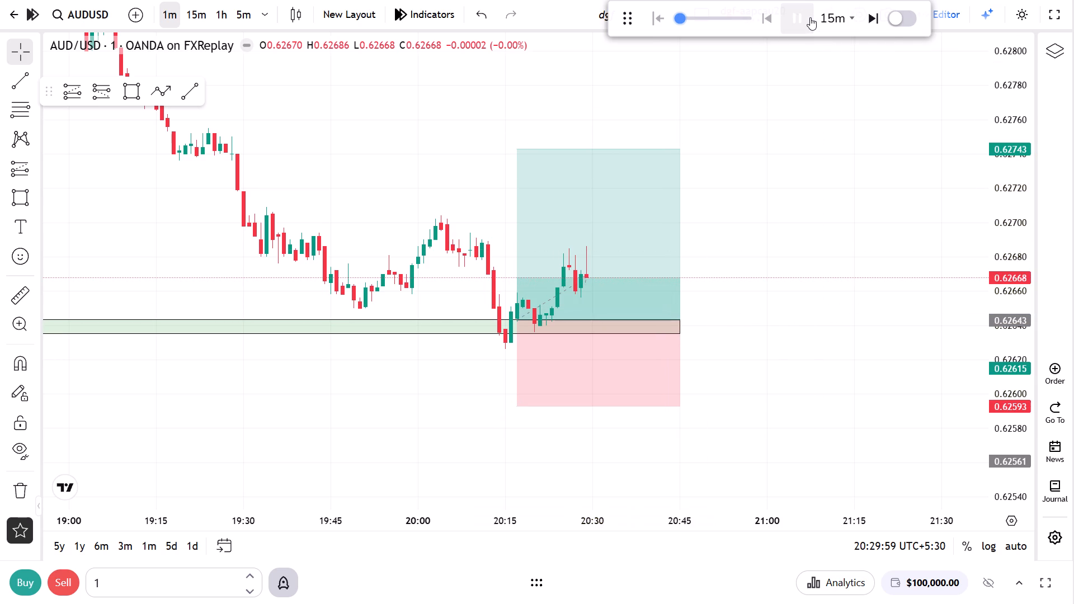
click(810, 17)
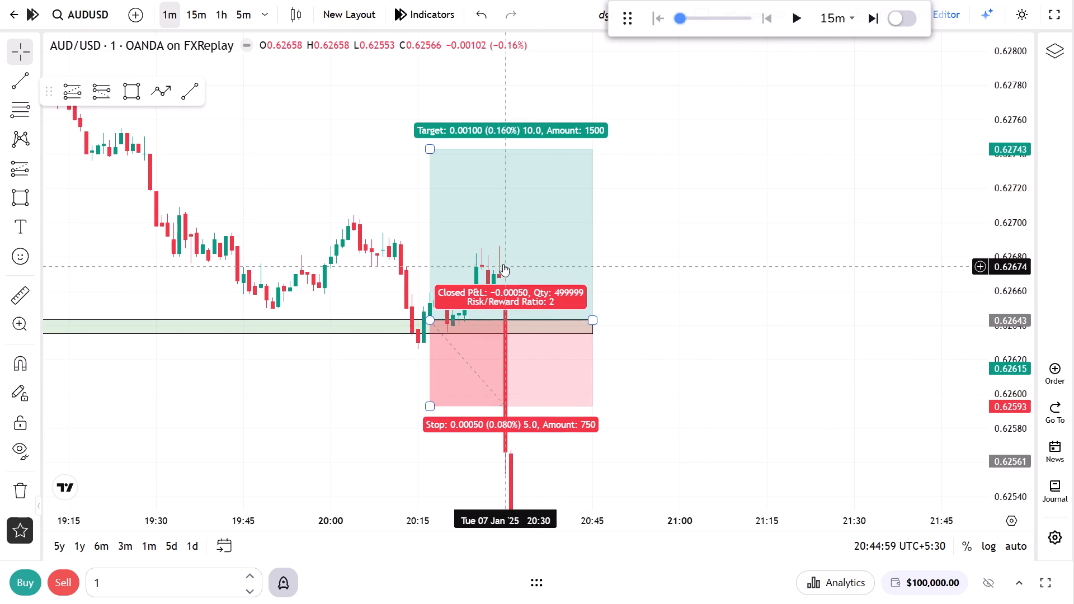
drag(590, 319, 508, 314)
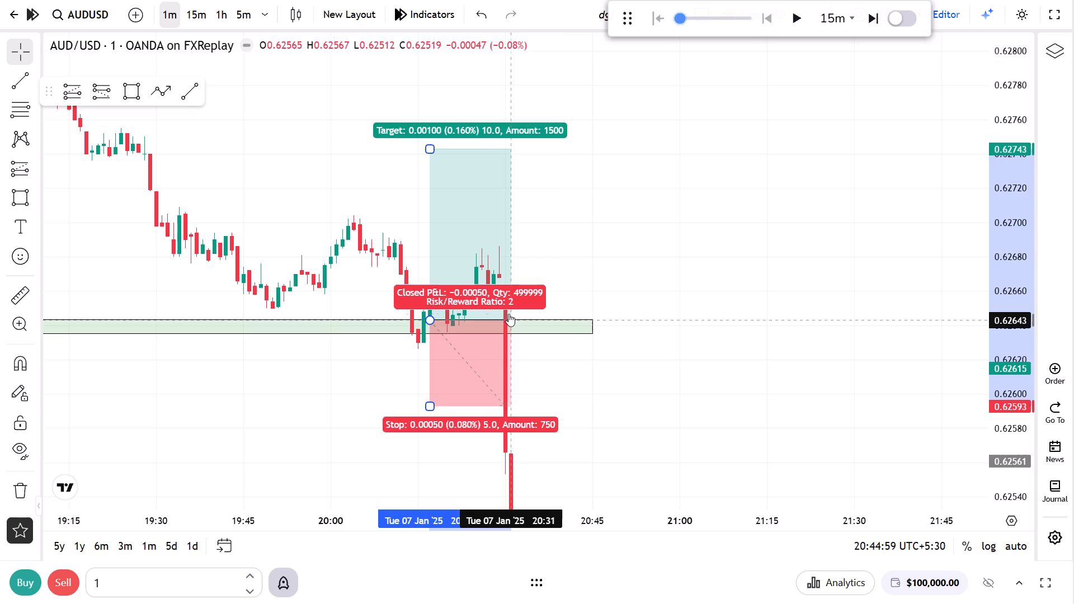
drag(632, 281, 625, 276)
On the 15-minute chart, draw a rectangle zone from 10:00 to 20:30 on 7 January, between 0.62582 and about 0.62566.
click(205, 15)
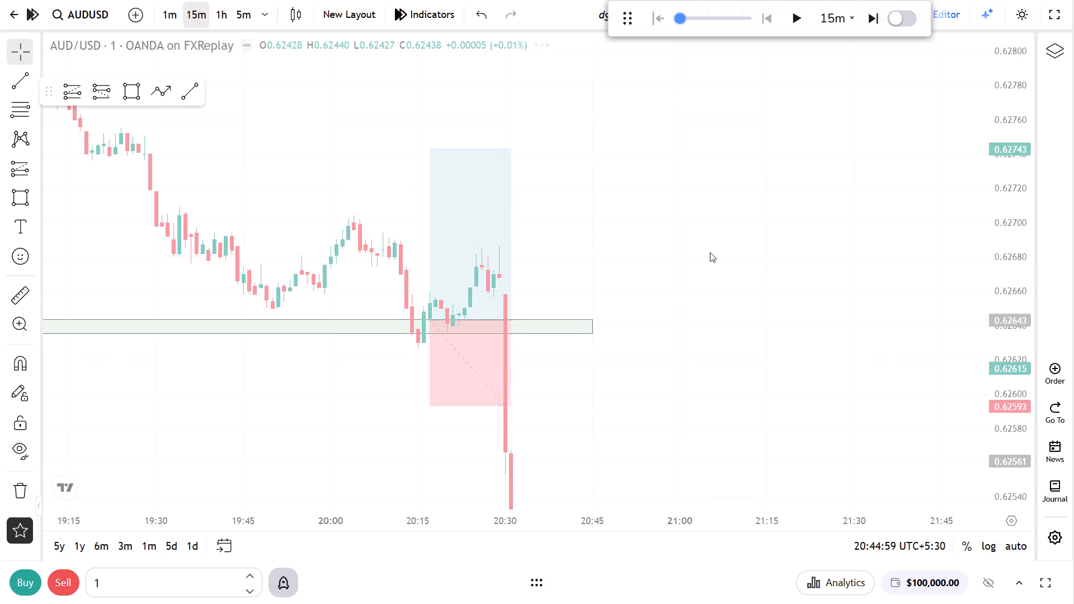
drag(695, 296, 832, 298)
drag(1006, 180, 949, 443)
click(847, 416)
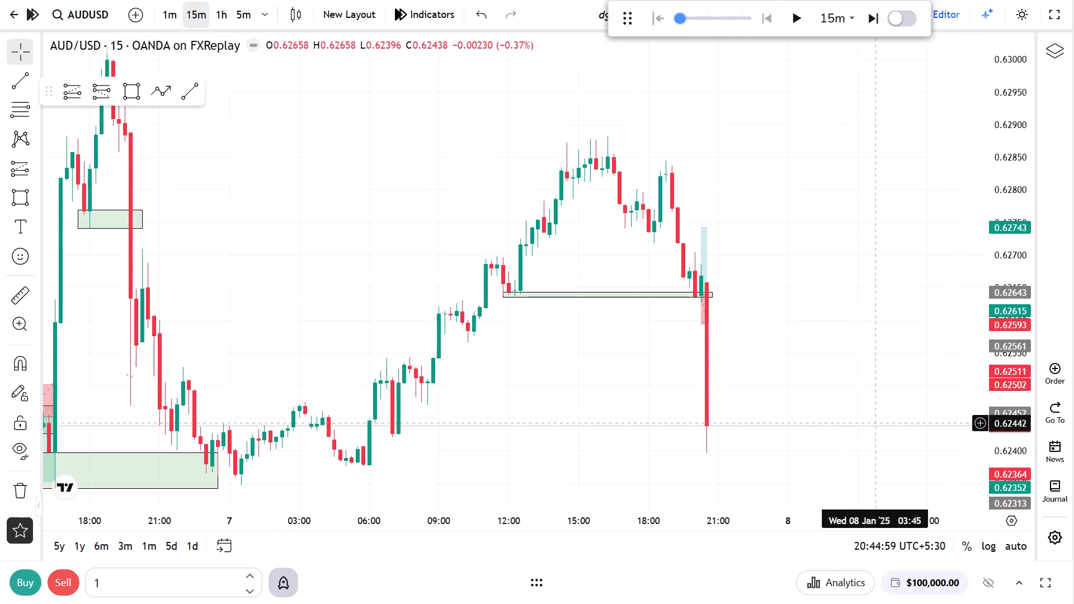
drag(847, 416, 849, 409)
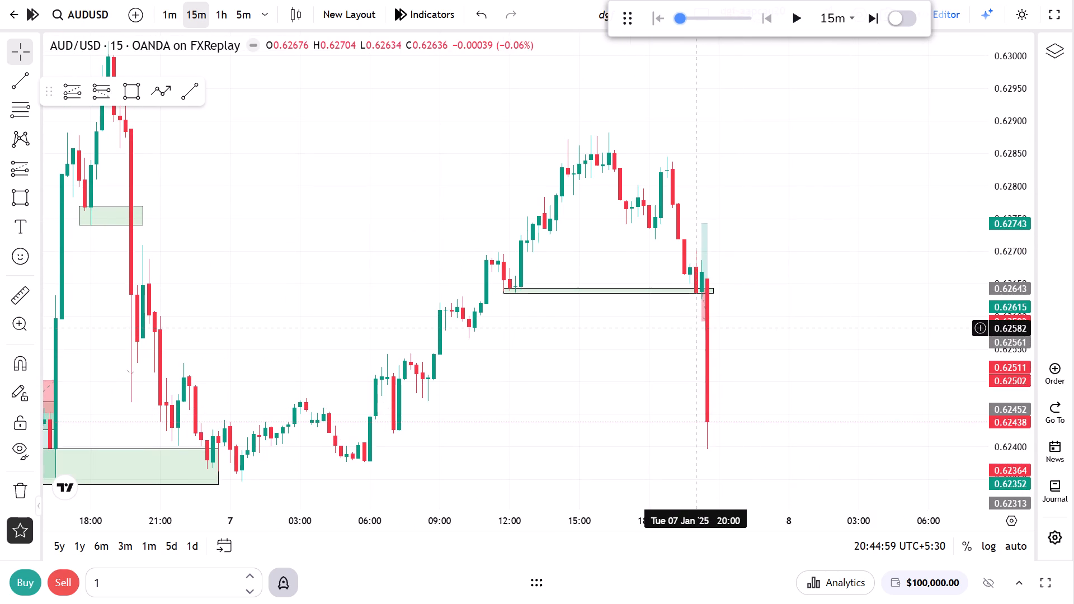
click(131, 96)
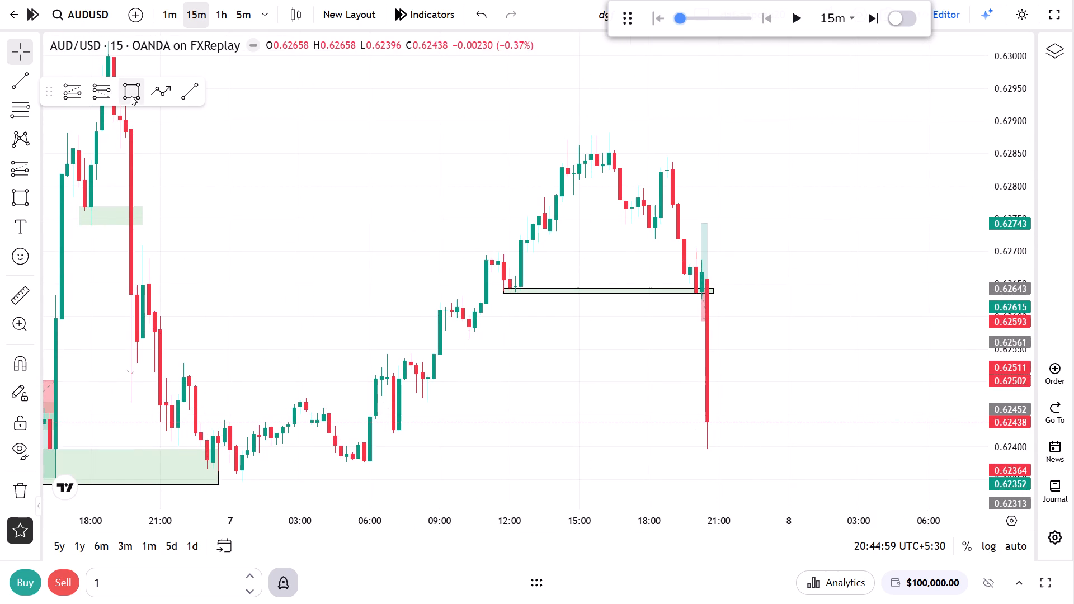
click(462, 328)
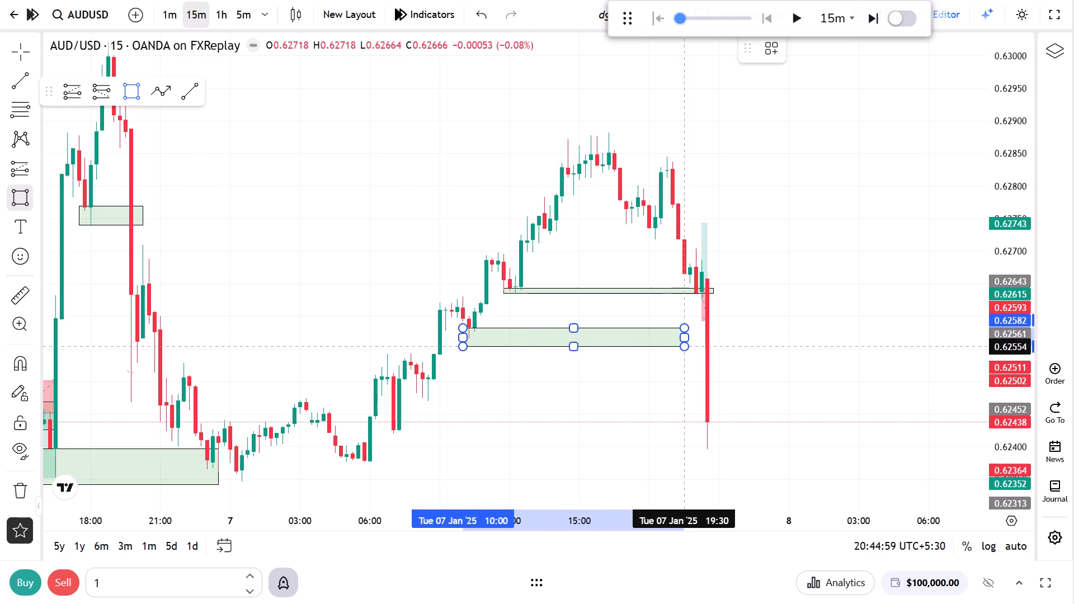
click(706, 338)
click(703, 362)
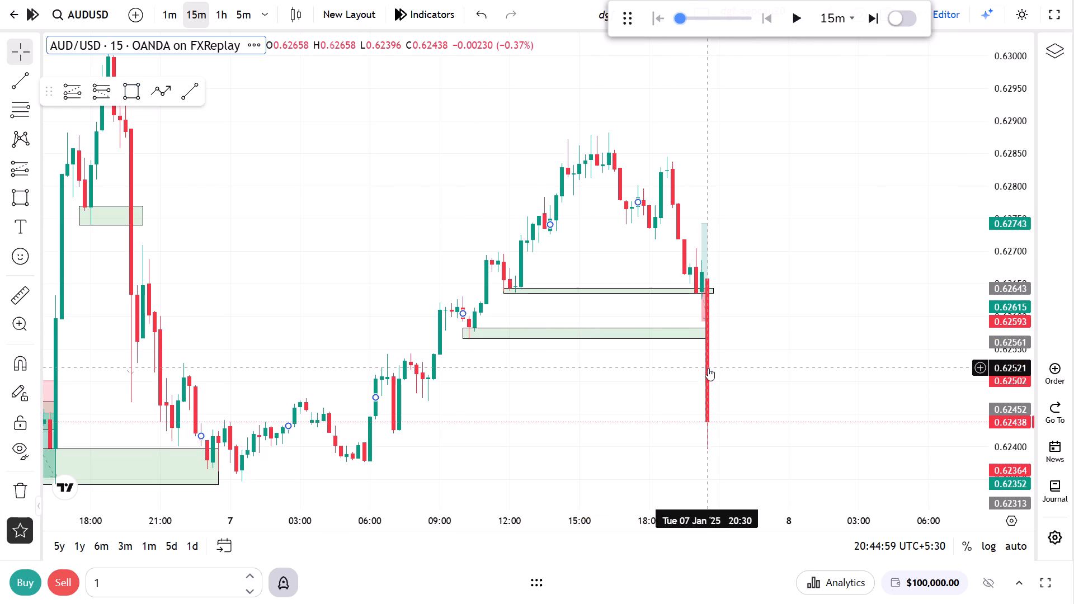
On the 1-minute chart, place a long position at 20:42 on 7 January with entry 0.62435, stop 0.62385 and target 0.62525.
click(179, 22)
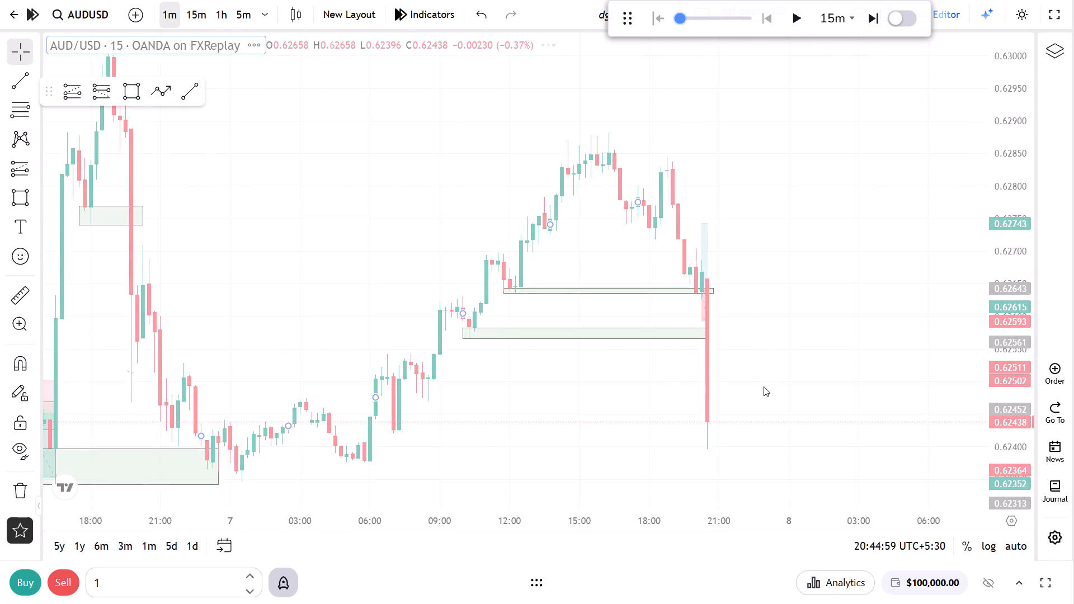
click(722, 410)
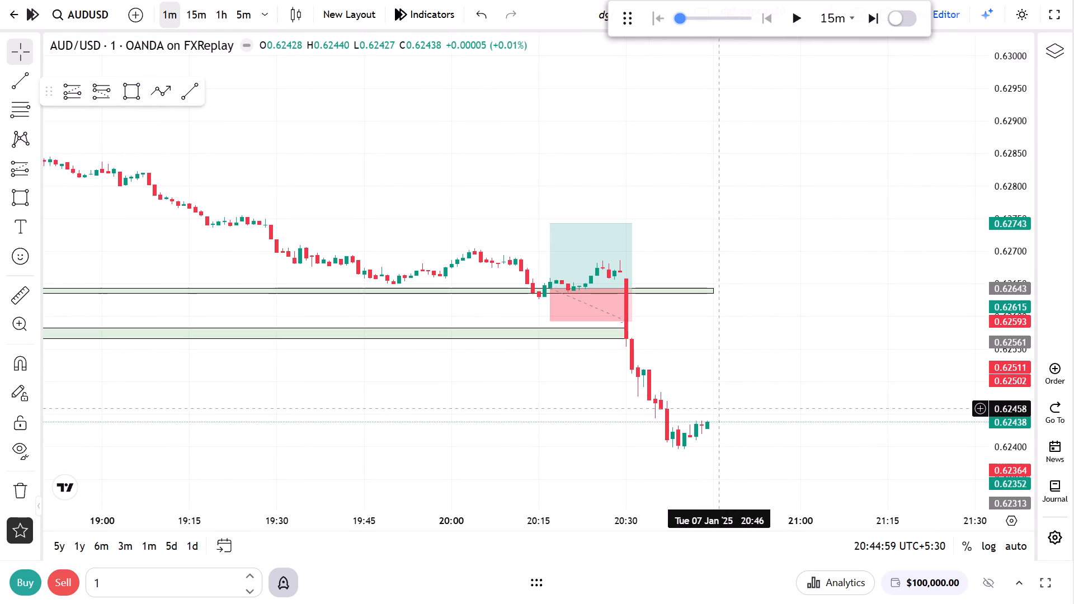
drag(752, 441, 795, 313)
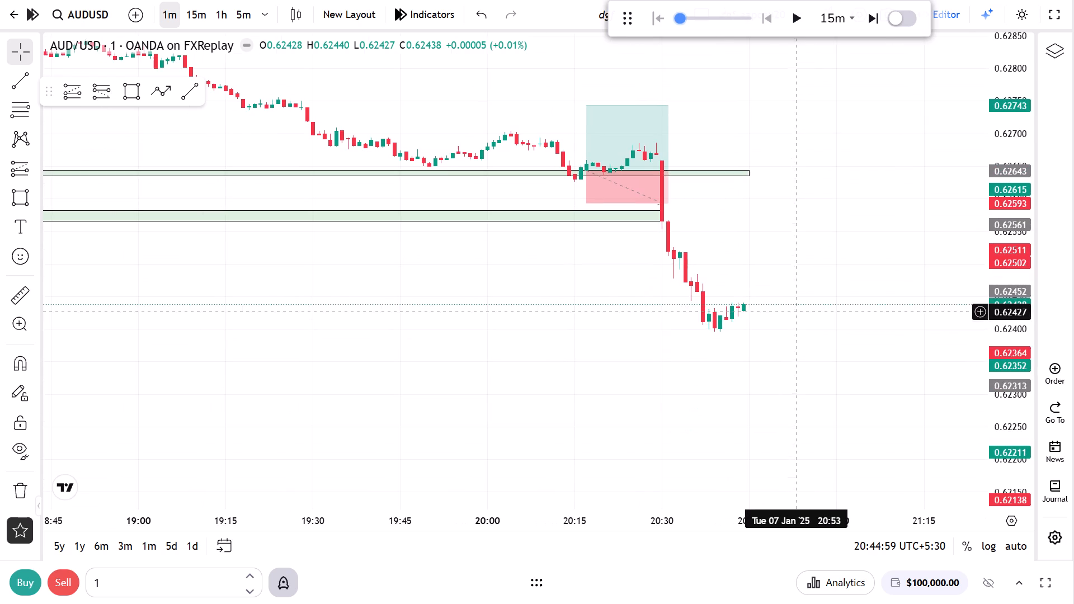
drag(1008, 446, 970, 105)
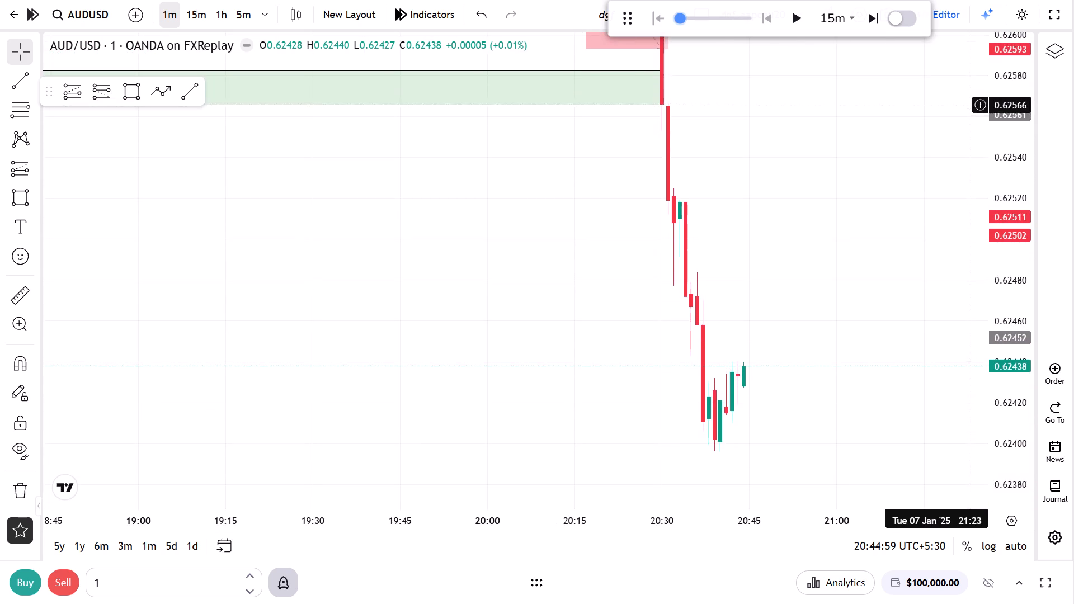
drag(970, 105, 954, 46)
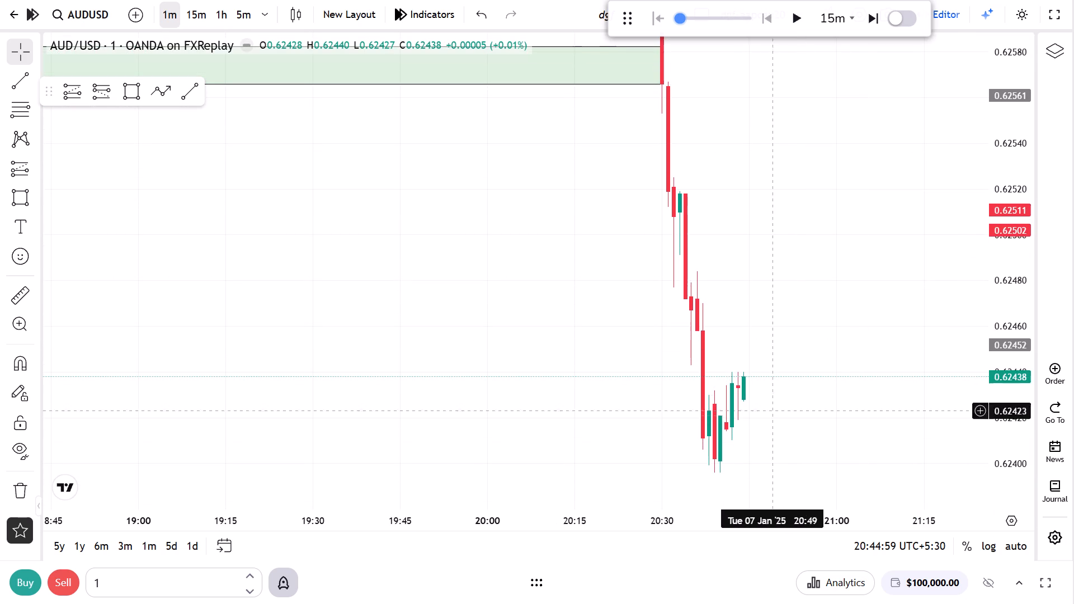
drag(769, 416, 767, 294)
click(67, 101)
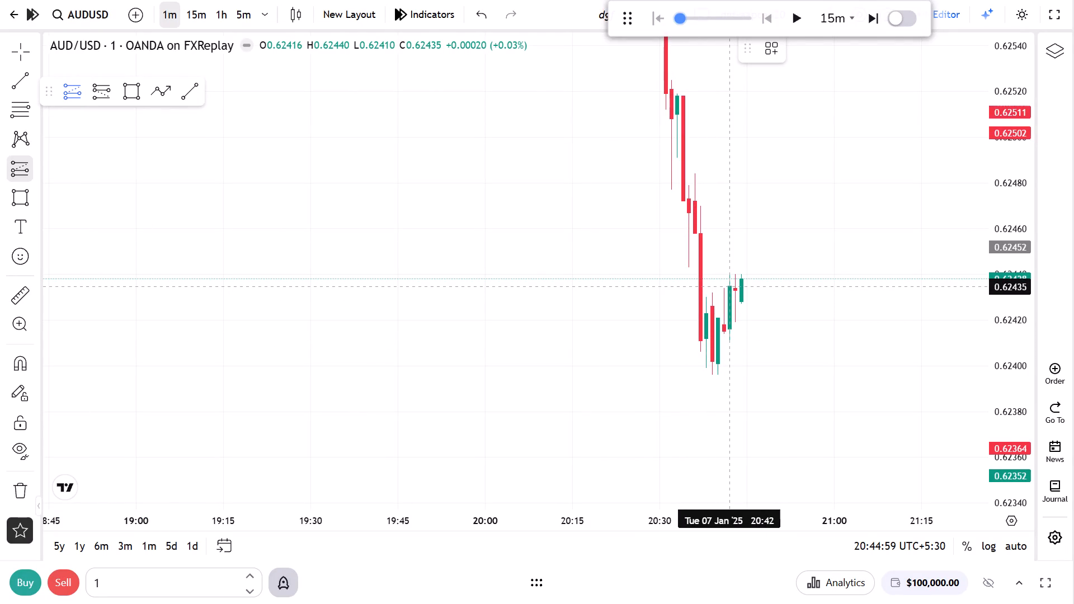
click(728, 286)
drag(652, 441, 627, 303)
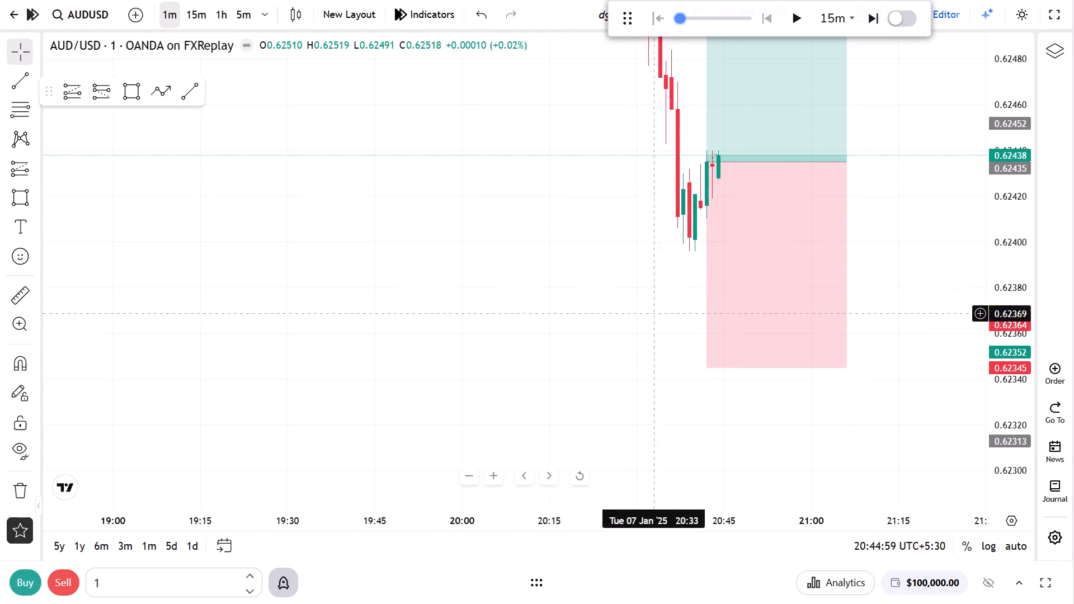
drag(709, 369, 719, 267)
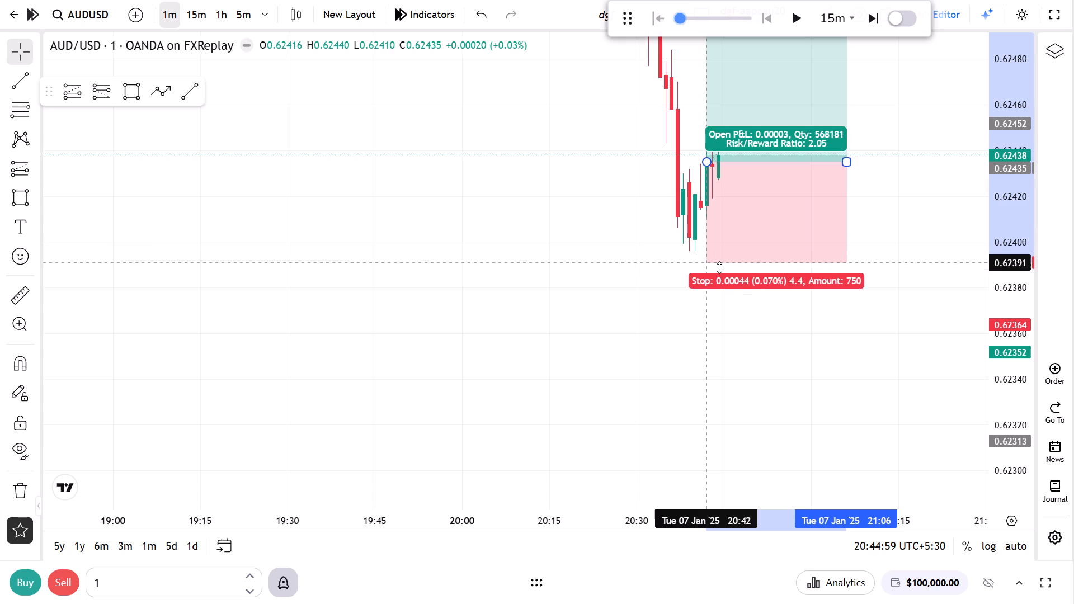
drag(719, 267, 720, 277)
drag(624, 237, 521, 465)
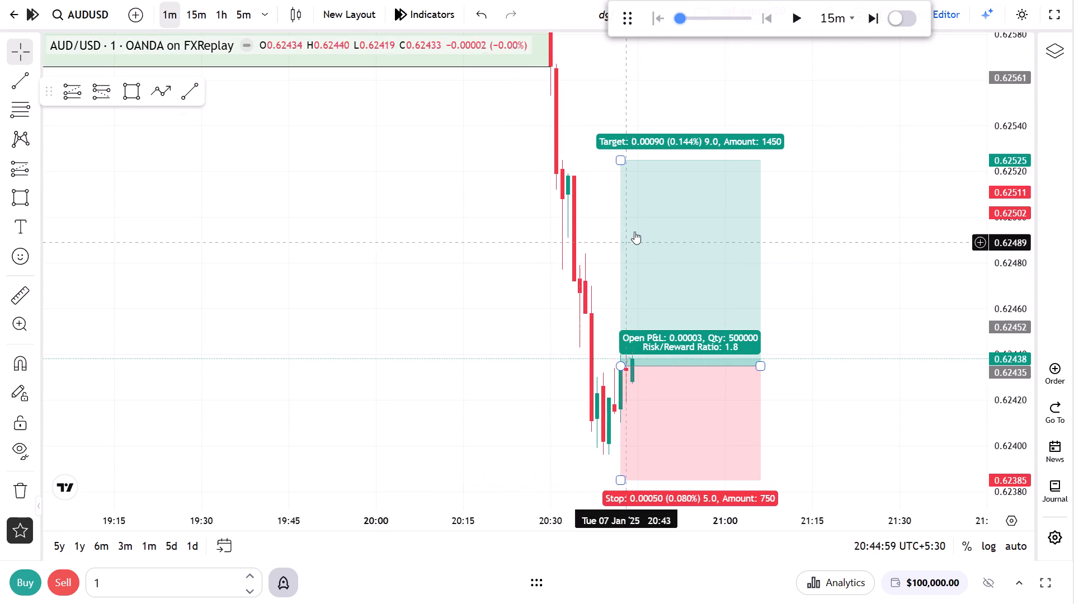
Play the replay forward to about 21:15 on 7 January and pause it.
click(795, 9)
drag(846, 270, 847, 168)
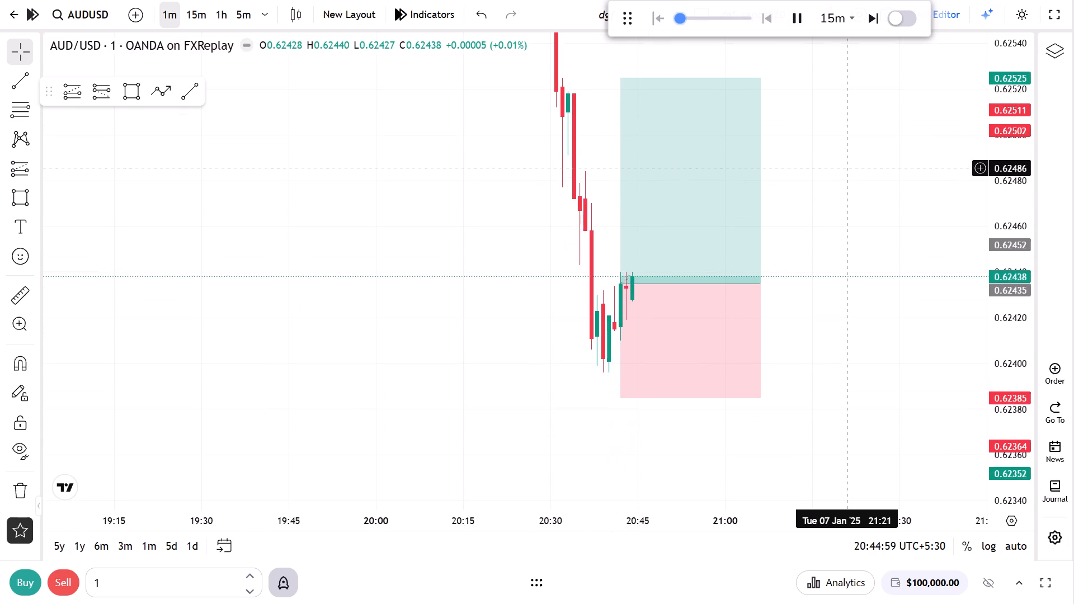
click(800, 25)
drag(704, 108, 785, 277)
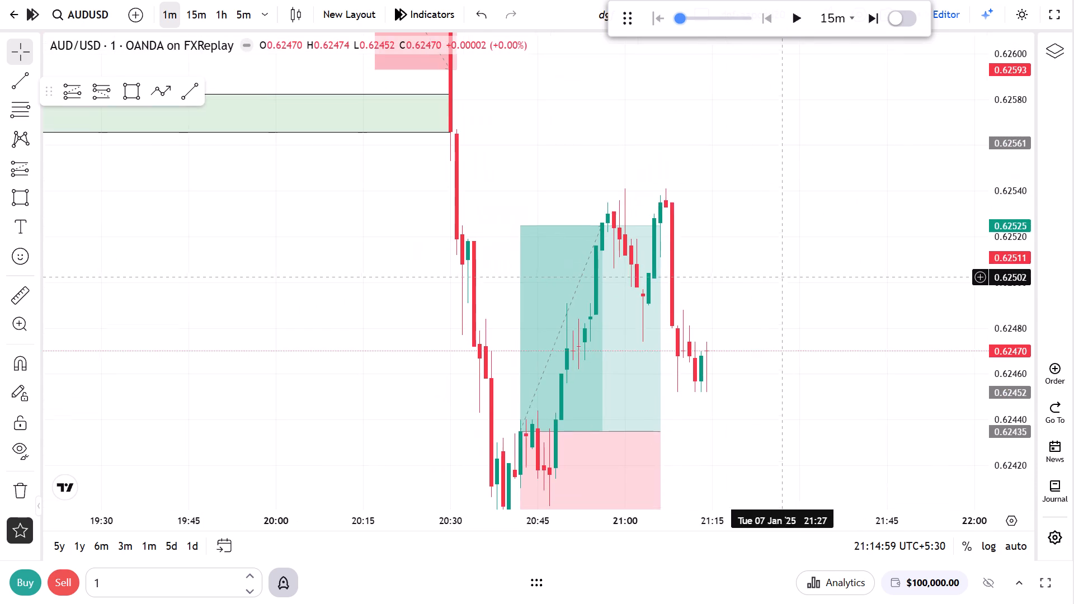
Raise the latest long position's target to 0.62537 and shorten the position so it ends at 21:00.
drag(524, 223, 521, 210)
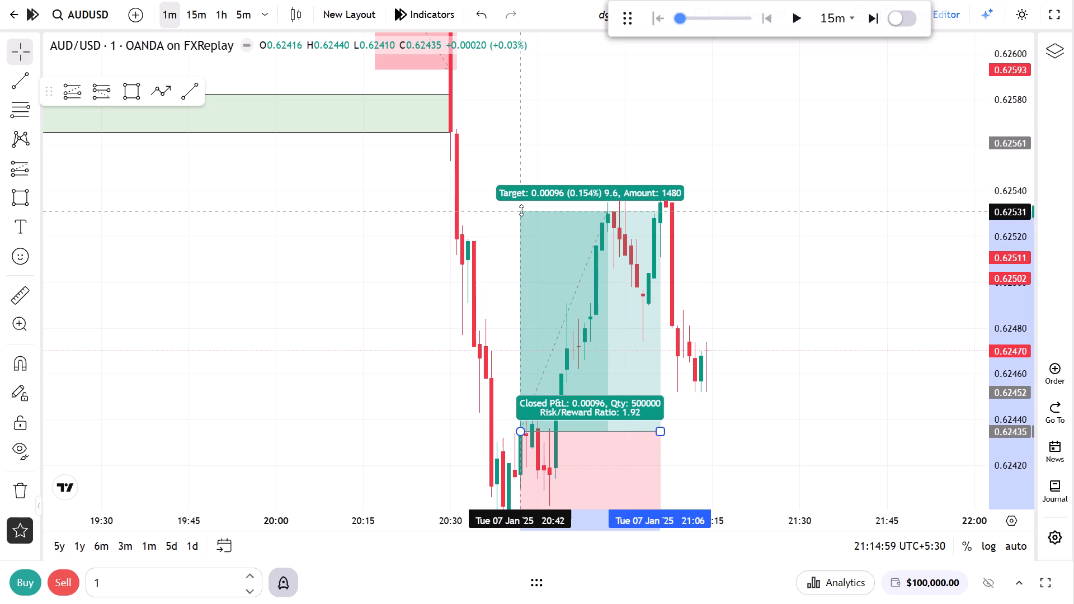
drag(521, 210, 524, 197)
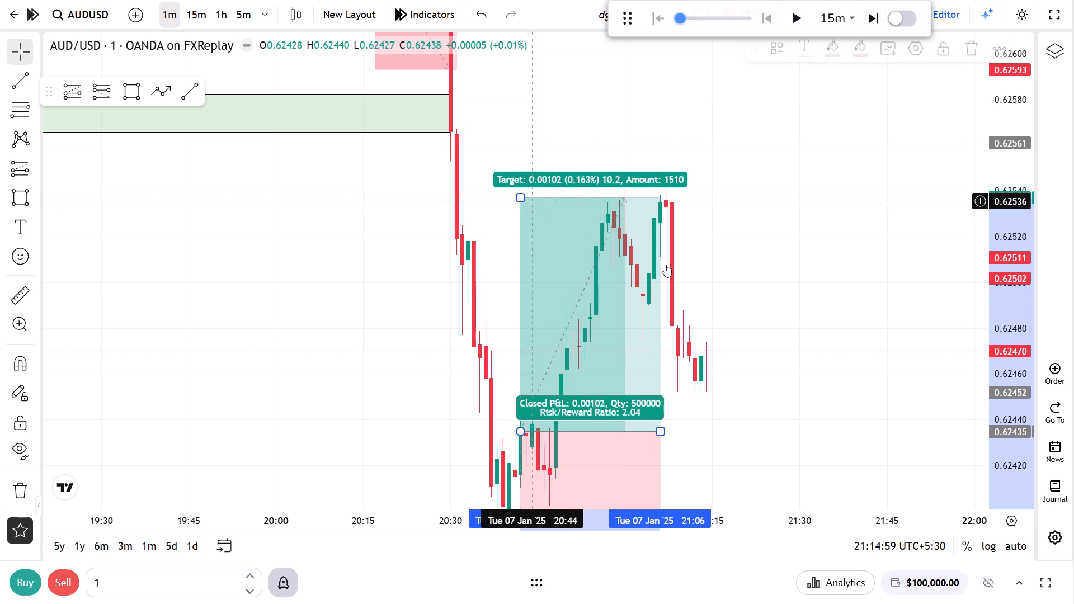
drag(795, 364, 784, 249)
drag(652, 333, 625, 327)
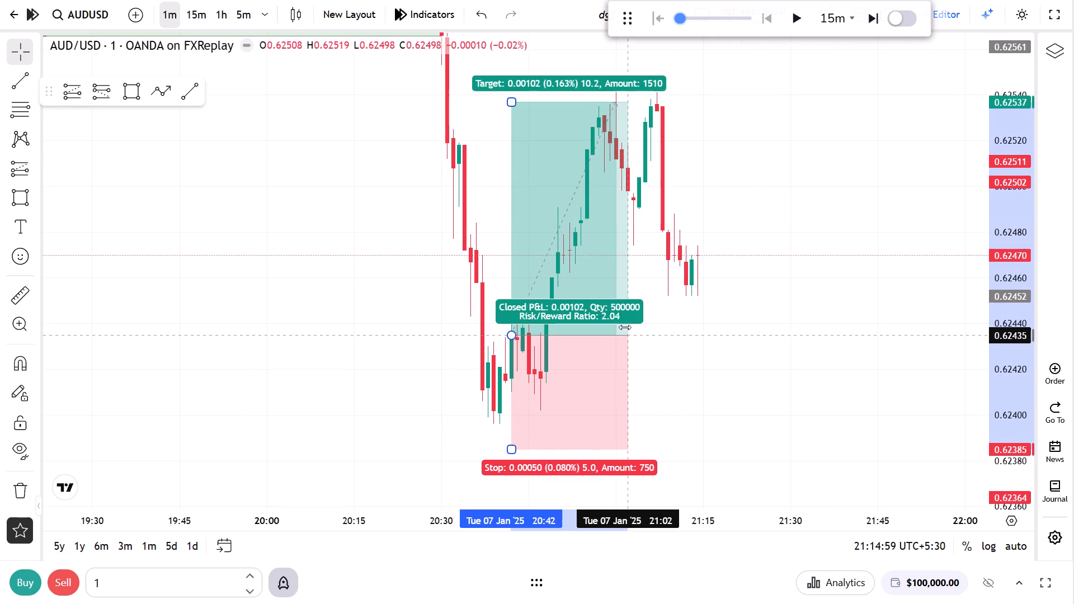
drag(625, 327, 618, 324)
Switch to the 15-minute chart and examine the 6 and 7 January price structure around the marked zones and long positions.
drag(746, 300, 756, 300)
drag(1014, 170, 996, 313)
drag(838, 298, 833, 365)
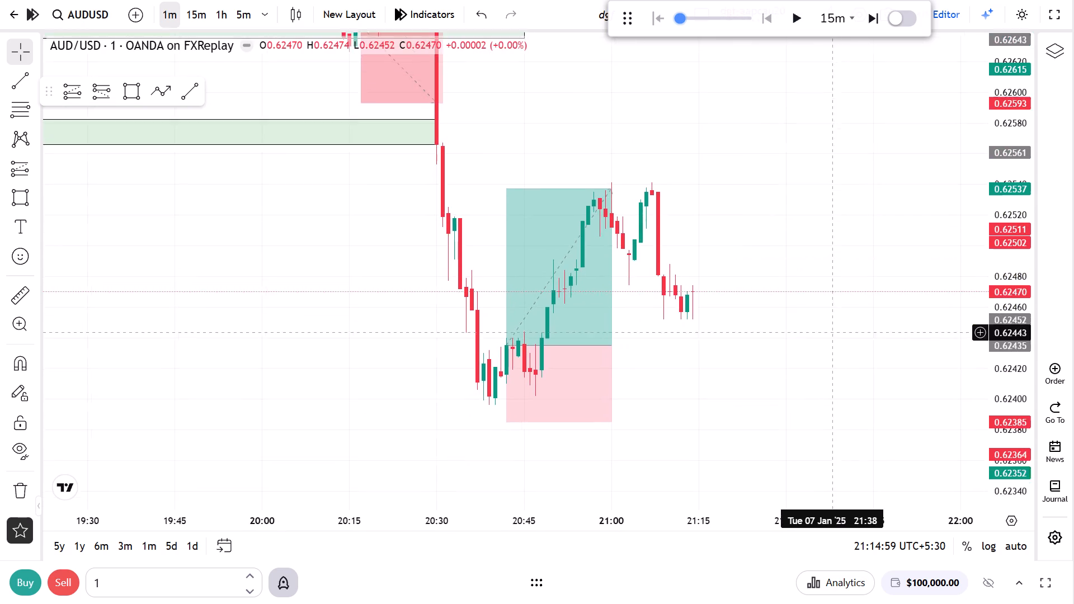
drag(833, 365, 833, 366)
scroll(836, 385, down, 11)
drag(906, 194, 925, 351)
drag(1012, 205, 996, 429)
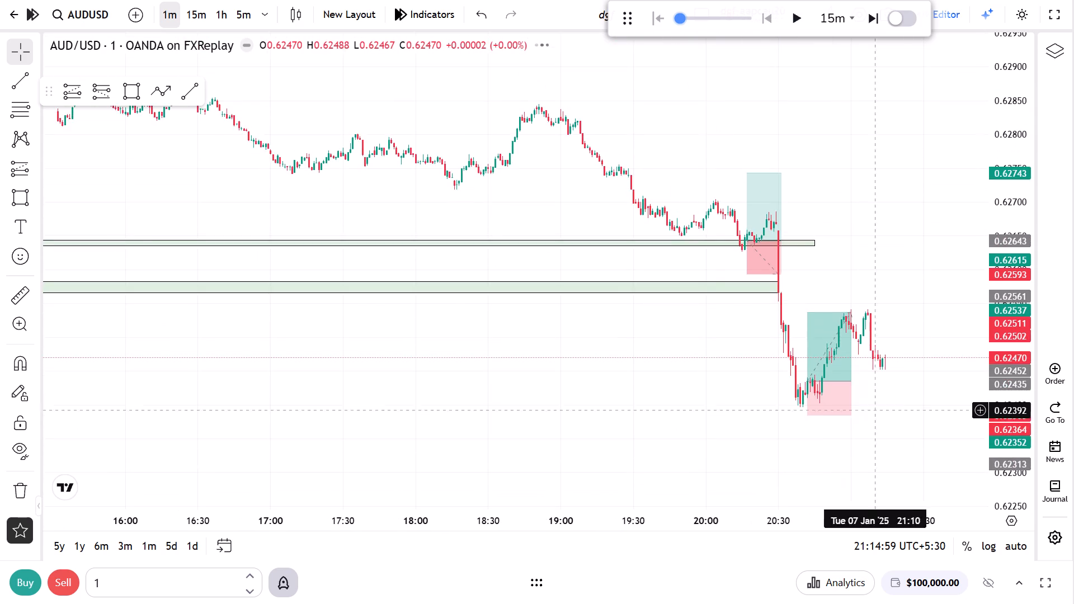
scroll(599, 391, down, 6)
click(196, 9)
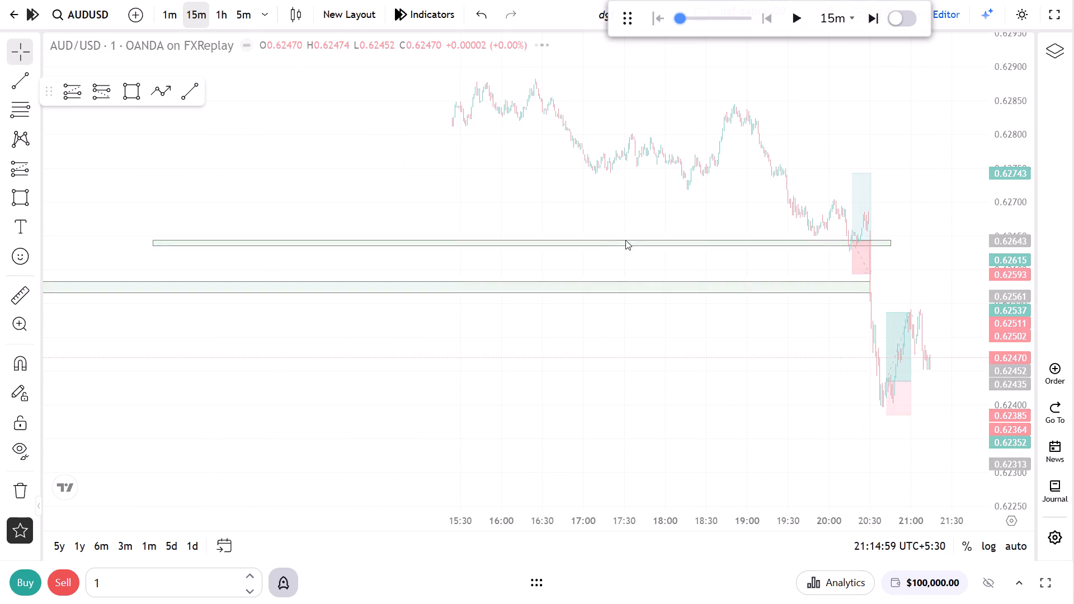
scroll(761, 379, up, 11)
drag(705, 411, 740, 335)
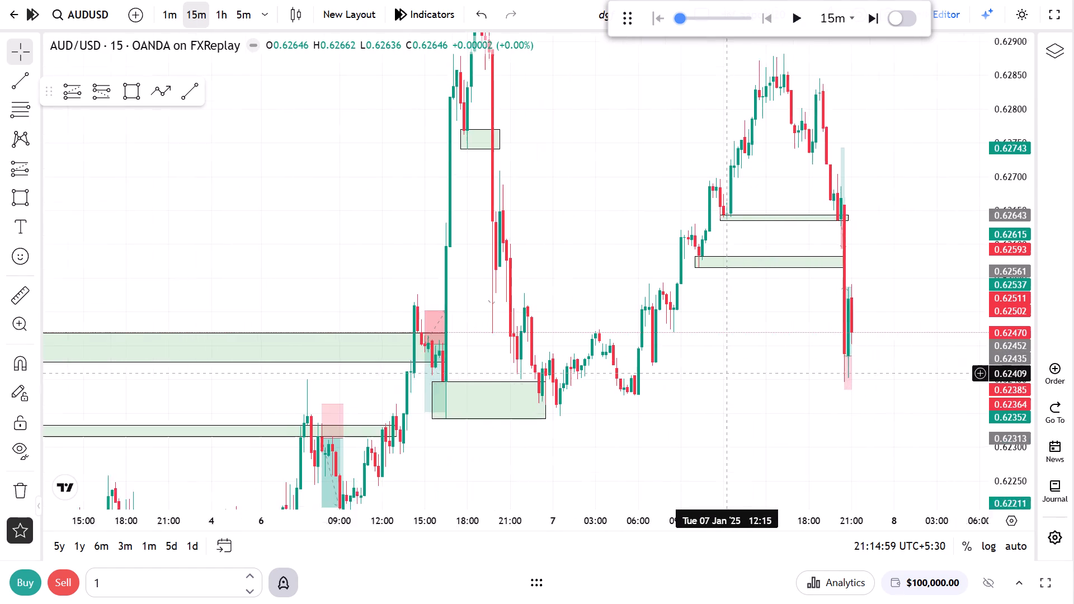
drag(740, 335, 741, 312)
drag(713, 370, 734, 335)
drag(527, 419, 514, 462)
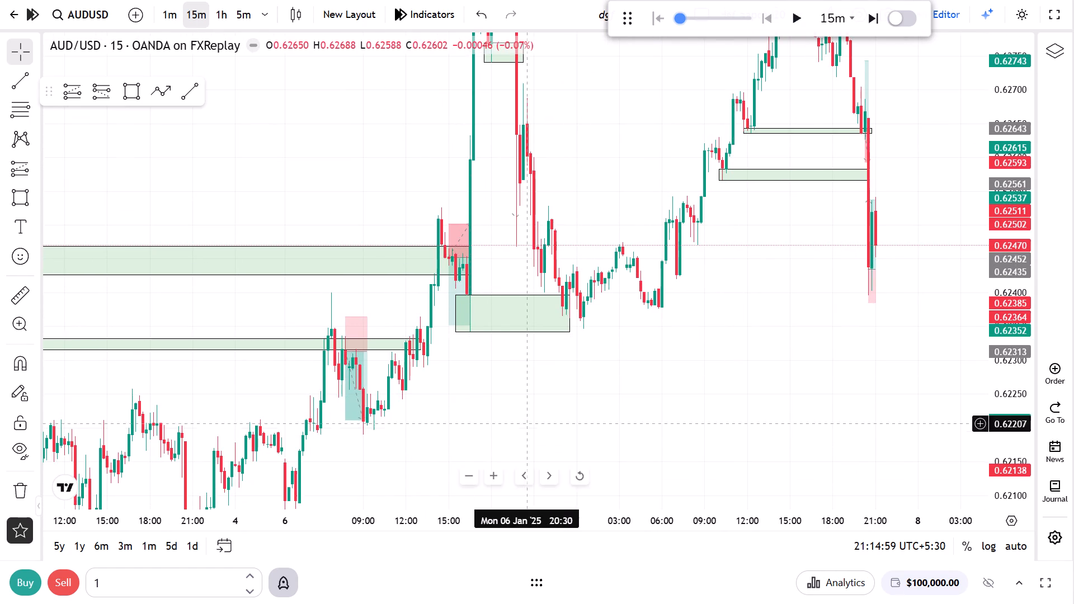
drag(514, 462, 507, 493)
drag(760, 377, 716, 451)
drag(698, 370, 690, 449)
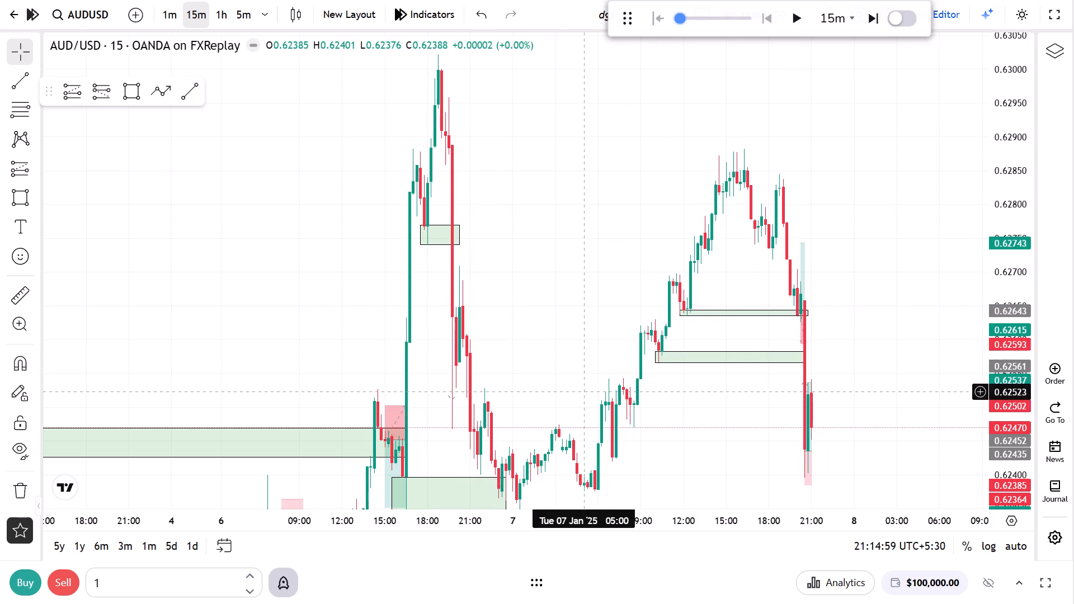
drag(582, 391, 628, 257)
drag(668, 369, 610, 400)
drag(698, 353, 663, 395)
drag(864, 292, 832, 319)
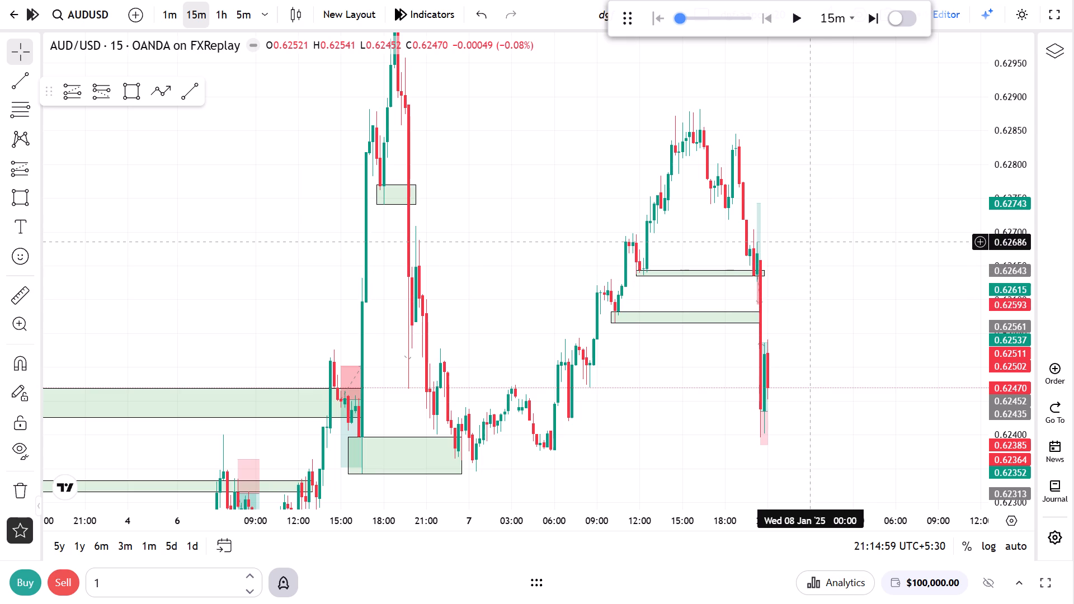
scroll(799, 319, up, 5)
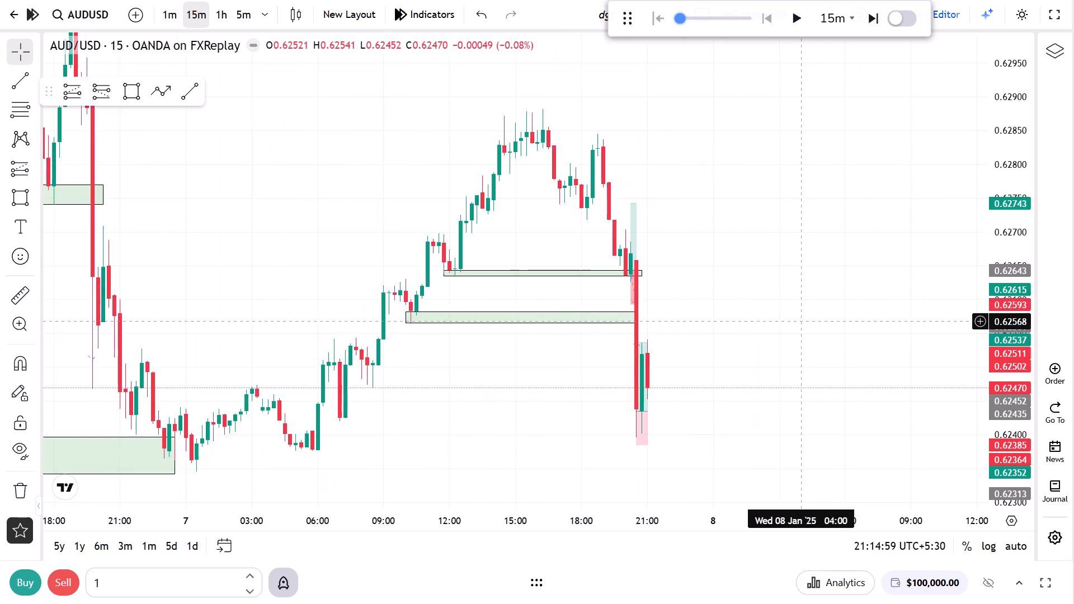
drag(801, 327, 855, 247)
drag(255, 198, 331, 171)
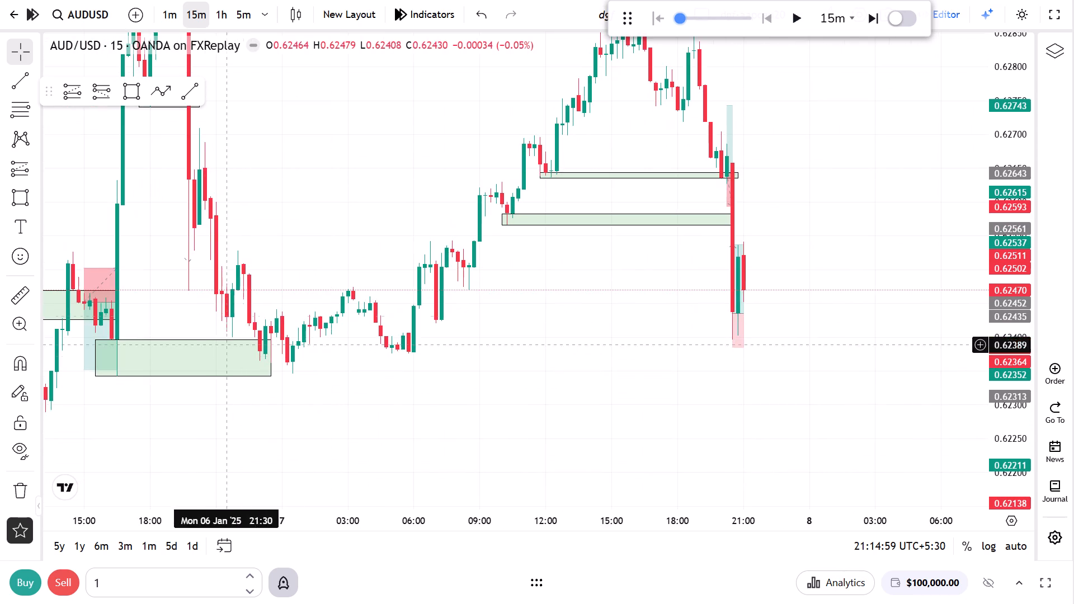
scroll(295, 299, down, 5)
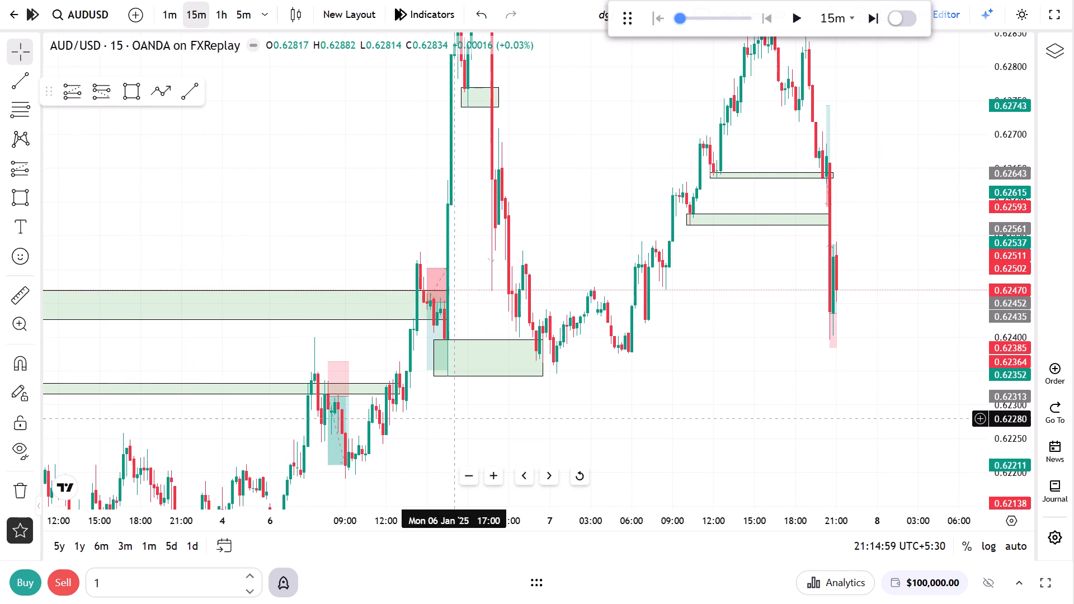
drag(572, 241, 538, 342)
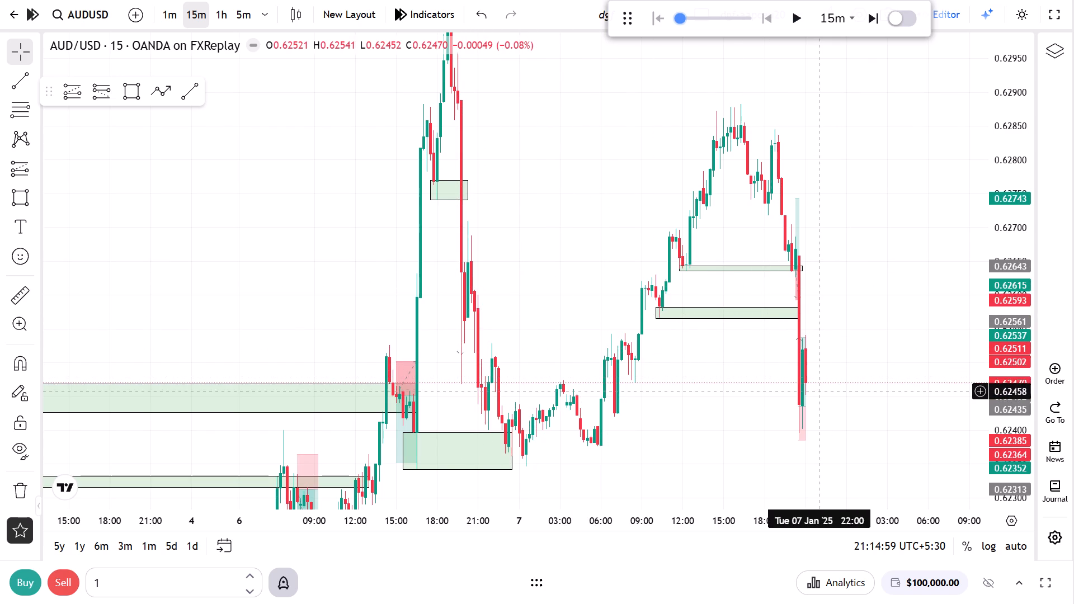
scroll(821, 391, up, 4)
click(757, 390)
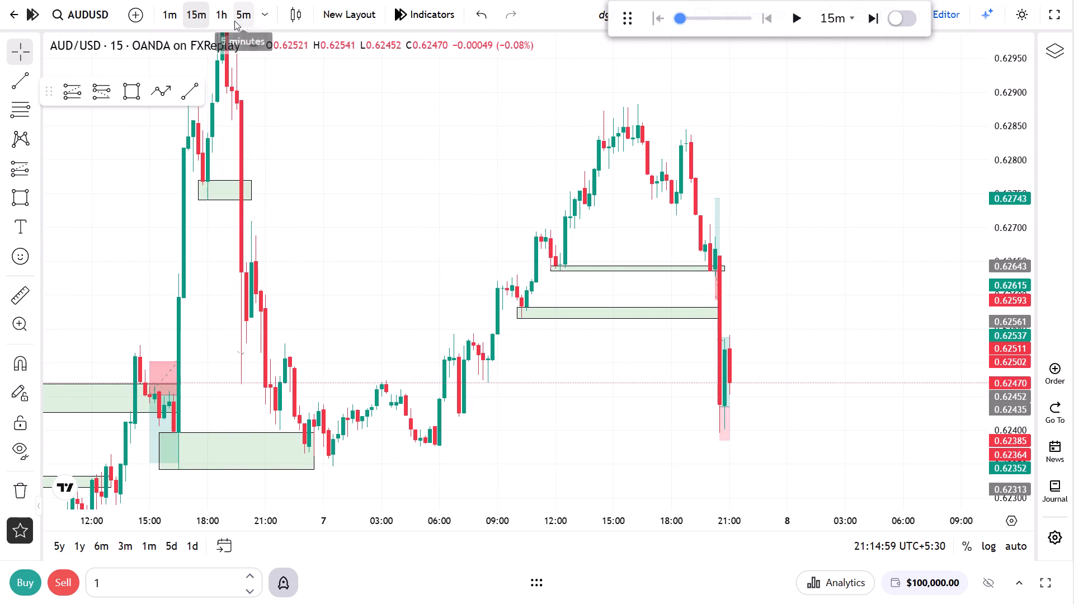
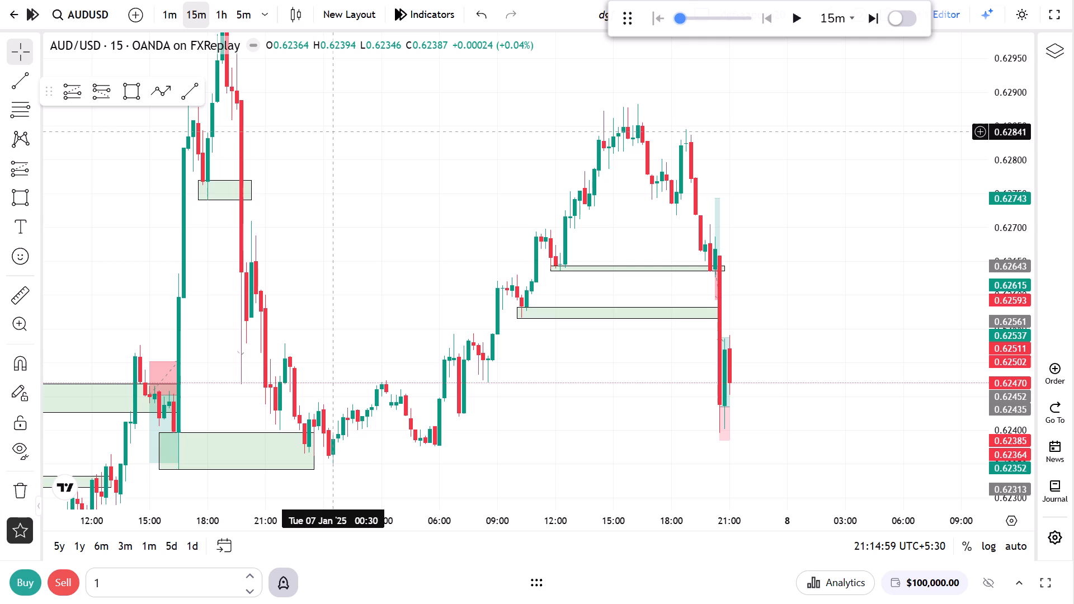
Check the 6 and 7 January price structure against the marked zones on the 1-hour chart.
click(228, 18)
drag(1021, 208, 997, 388)
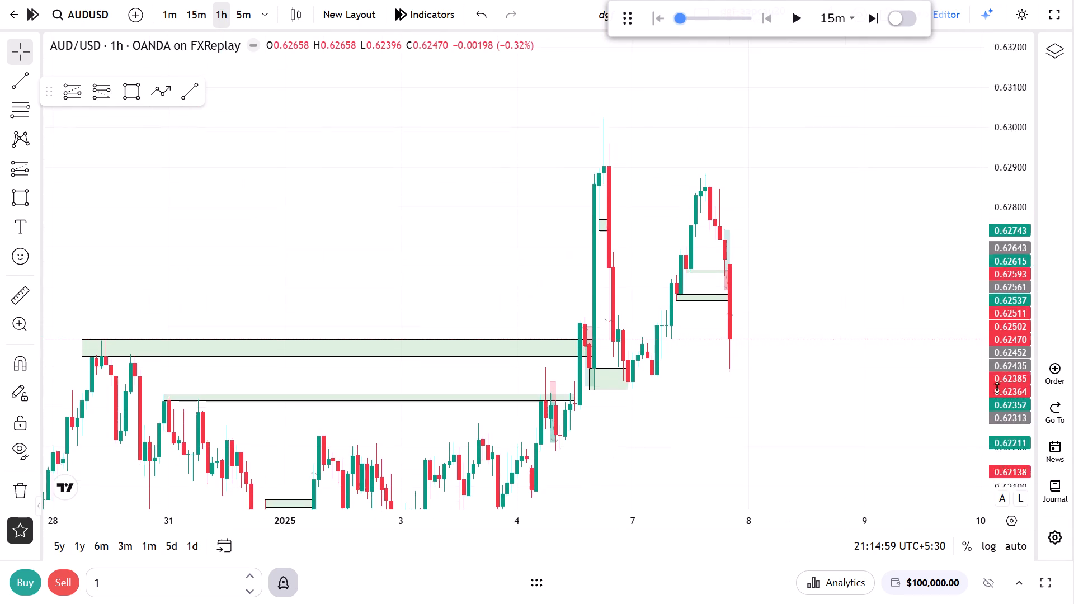
drag(997, 388, 991, 395)
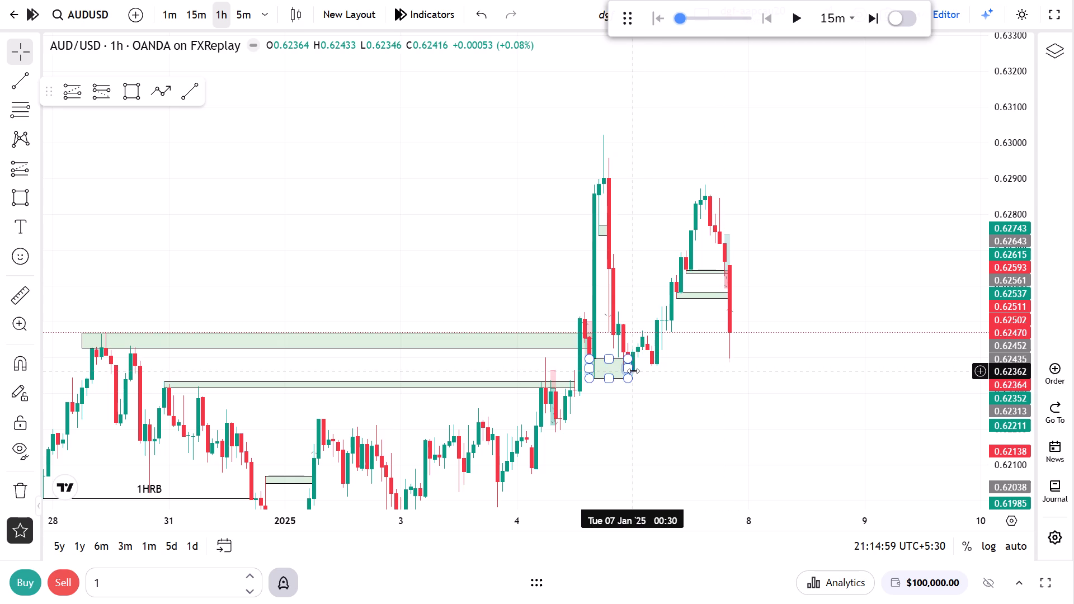
click(704, 383)
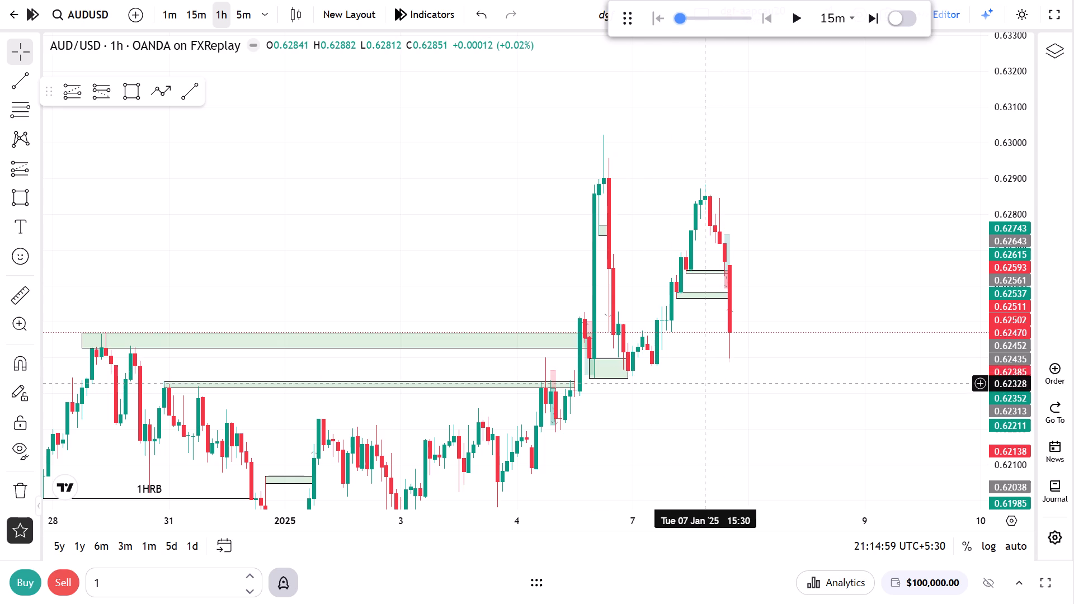
On the 15-minute chart, play the replay forward to about 06:30 on 8 January and pause it.
click(203, 12)
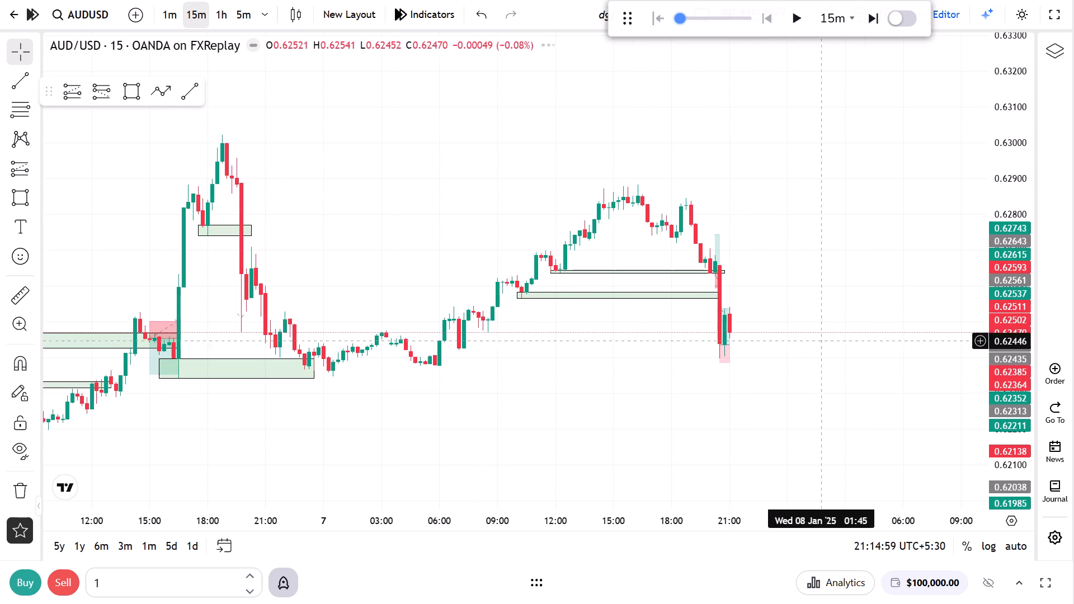
drag(992, 399, 1016, 177)
drag(936, 244, 998, 193)
scroll(928, 252, up, 2)
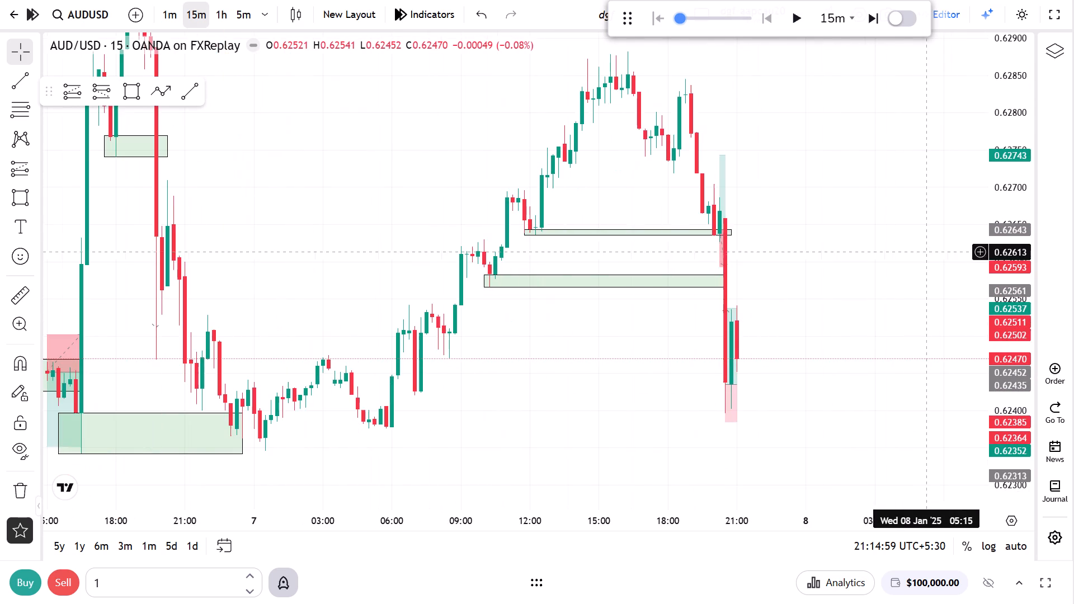
click(798, 32)
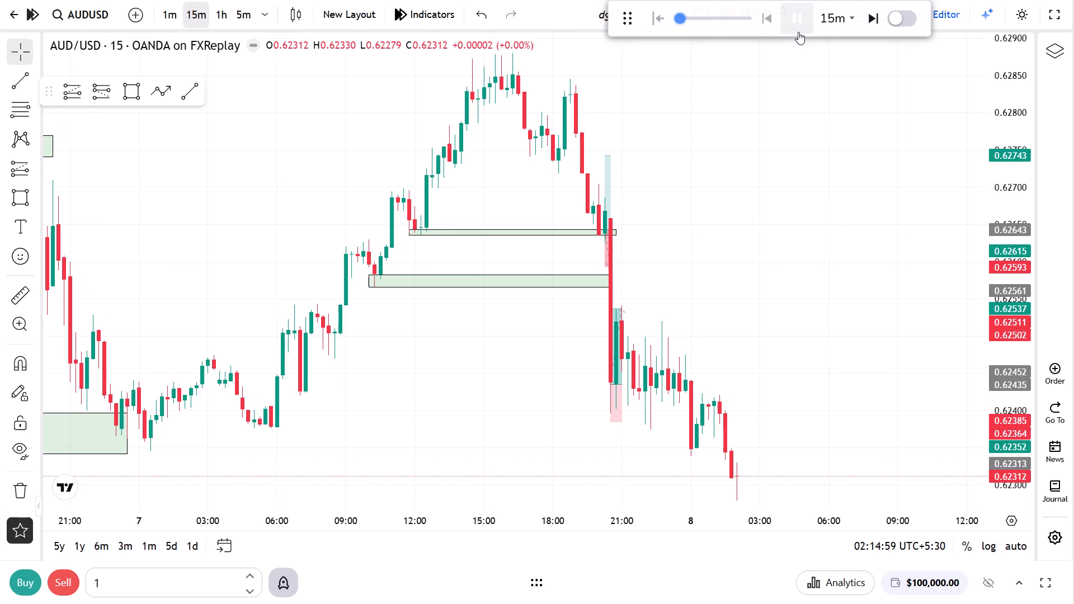
drag(824, 386, 824, 386)
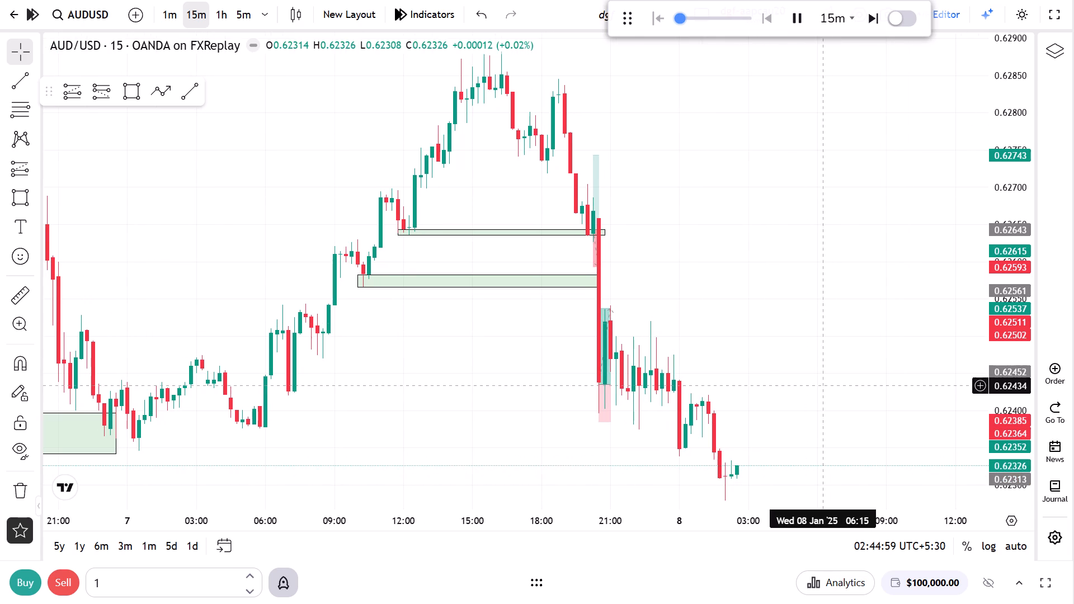
drag(824, 386, 847, 160)
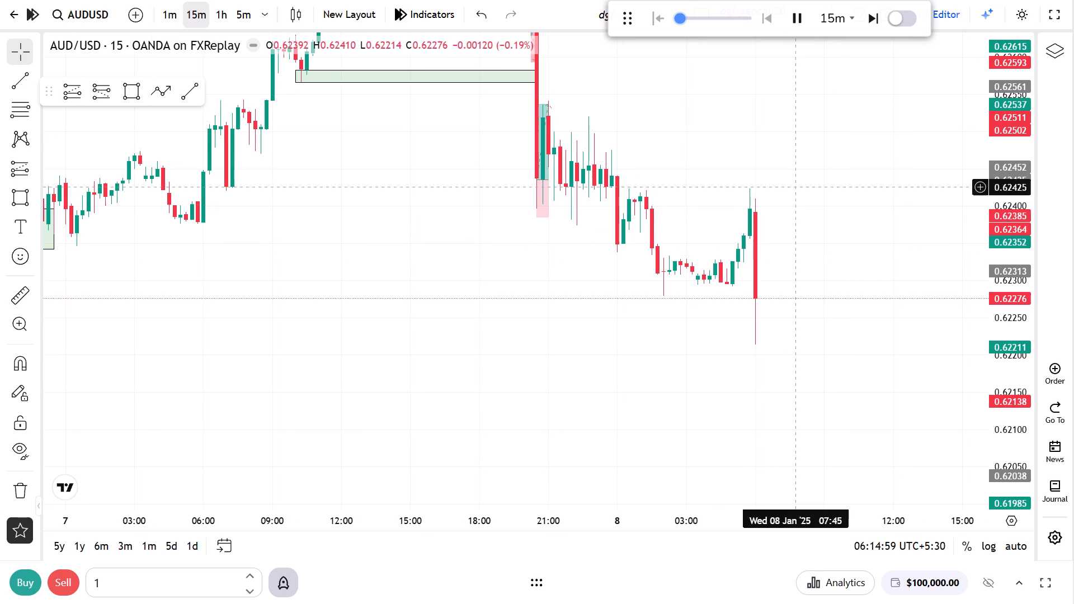
click(797, 15)
On the 1-hour chart, draw a horizontal trend line at about 0.62344 from 15:30 on 6 January to 01:30 on 8 January.
click(215, 17)
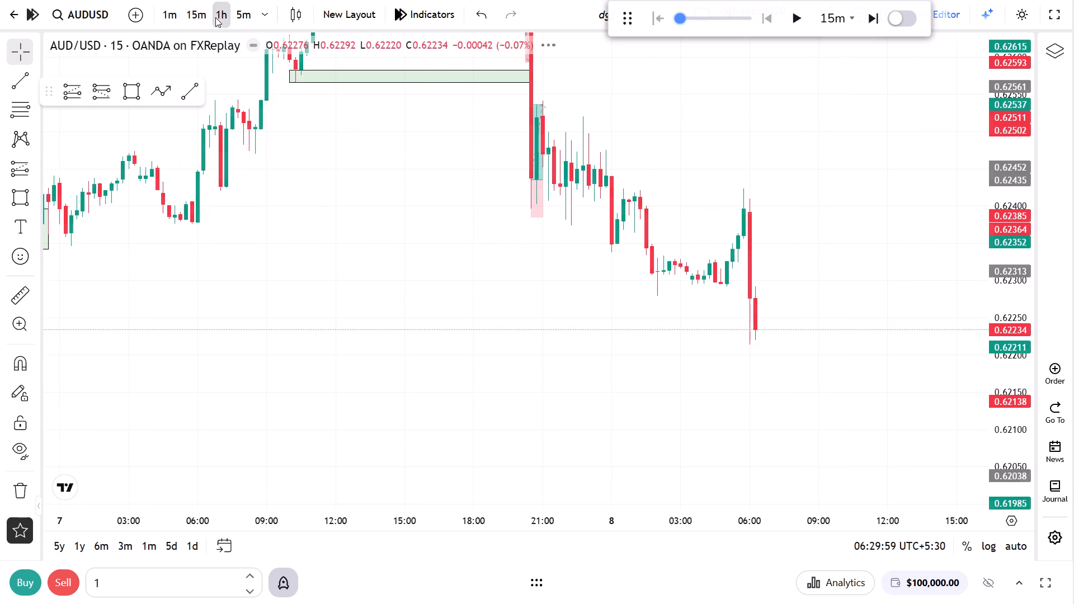
drag(691, 293, 706, 389)
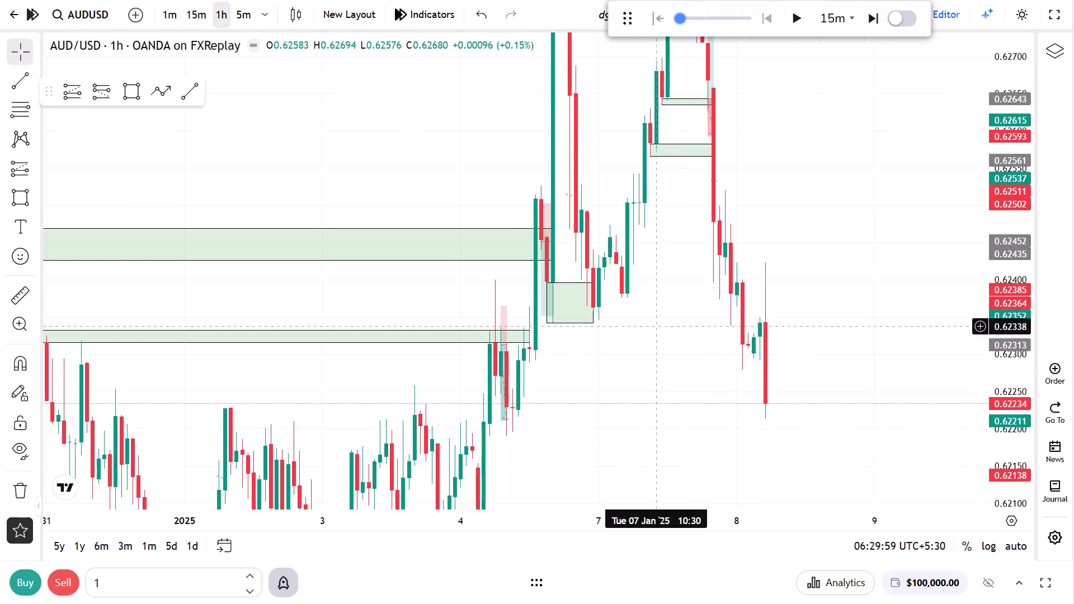
drag(686, 323, 693, 353)
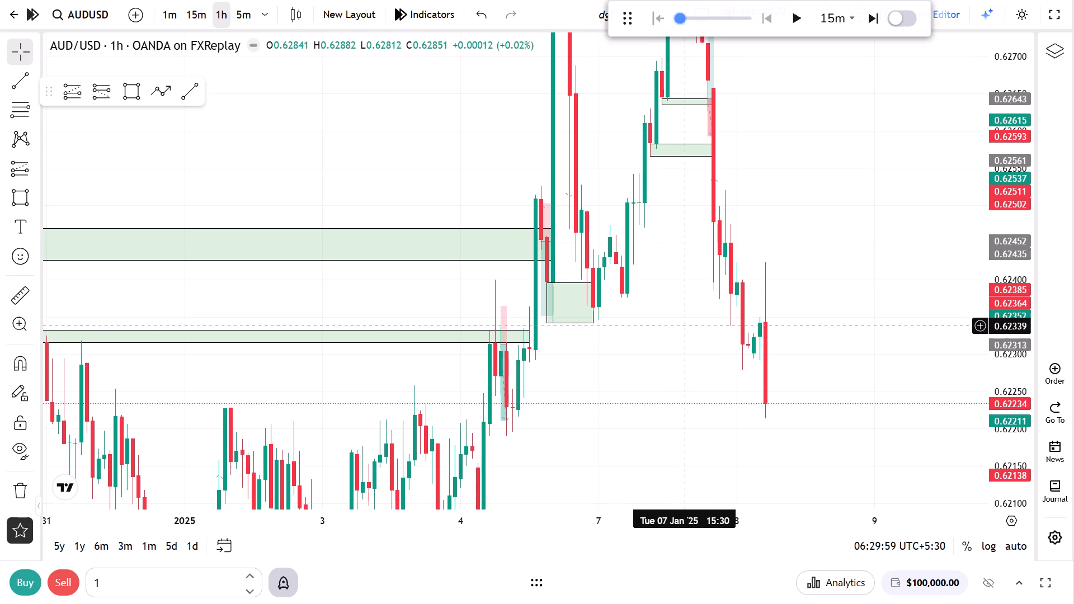
drag(693, 353, 696, 363)
drag(693, 370, 708, 430)
drag(1029, 275, 1004, 432)
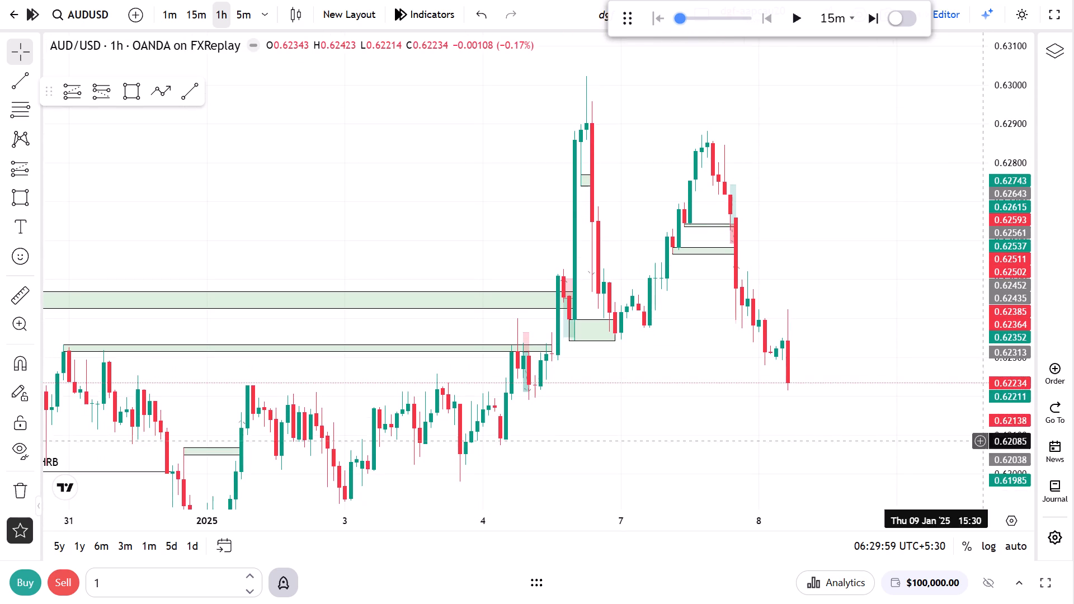
click(188, 89)
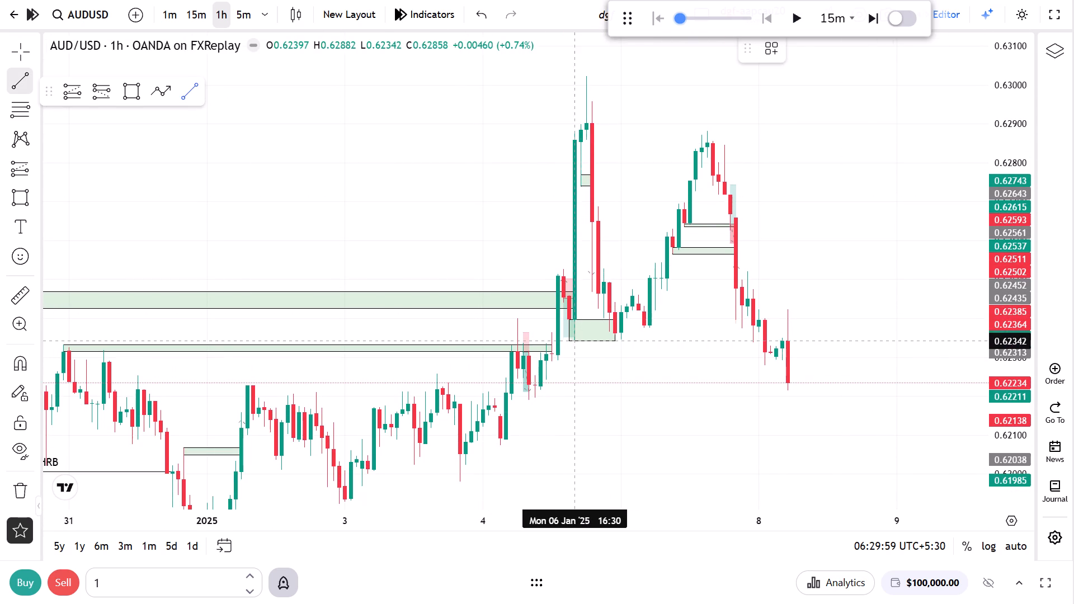
click(570, 340)
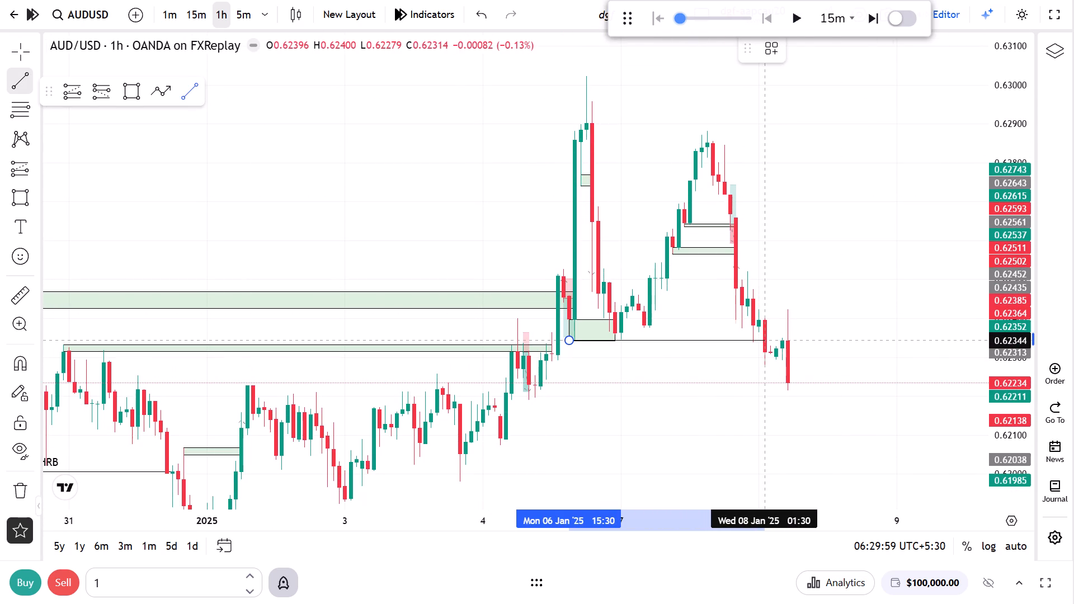
click(762, 340)
click(675, 367)
Label the new 0.62344 structure line 1HCH.
click(668, 342)
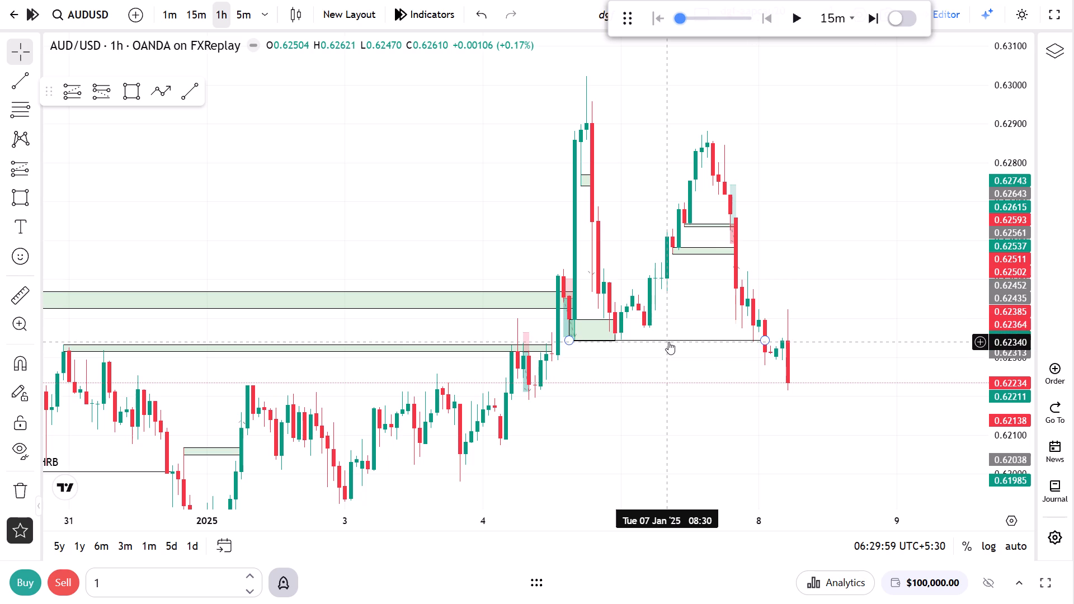
click(668, 330)
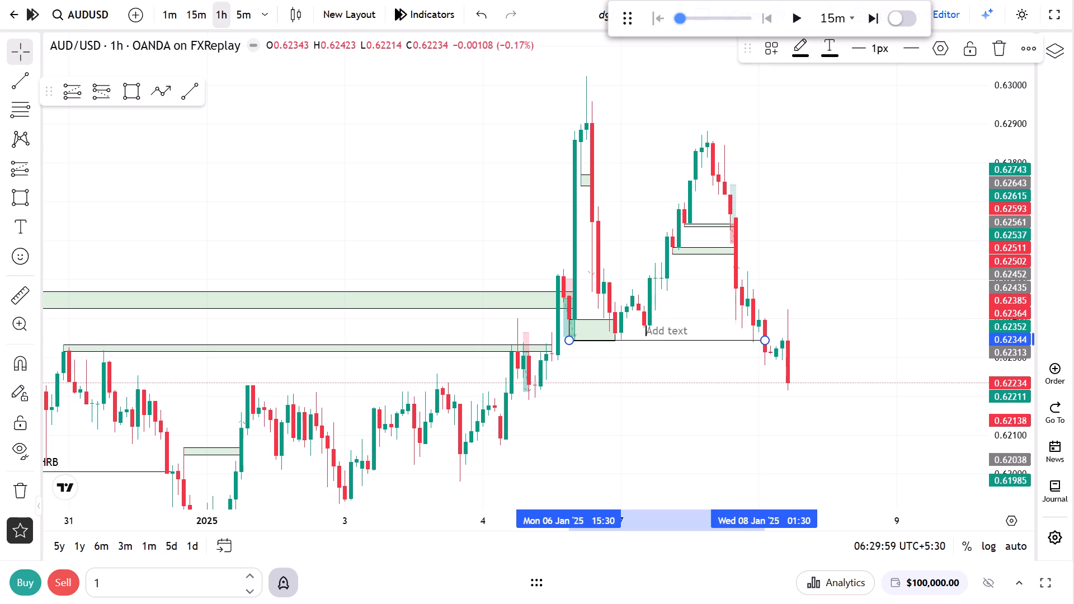
key(1)
key(h)
text(CH)
click(723, 455)
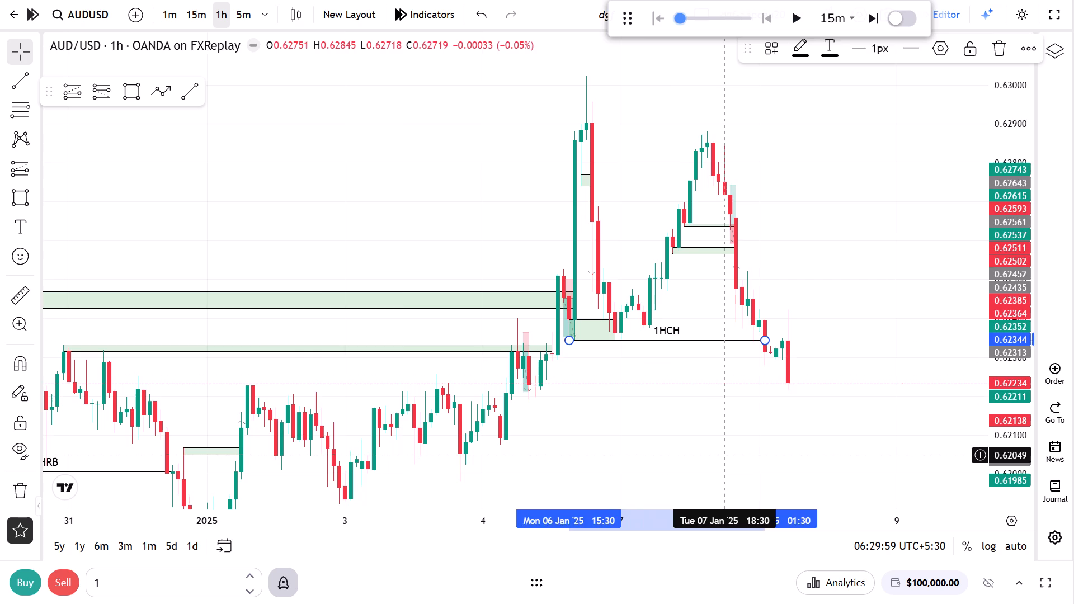
Return to the 15-minute chart and play the replay forward to about 08:45 on 8 January, pausing it there.
click(199, 17)
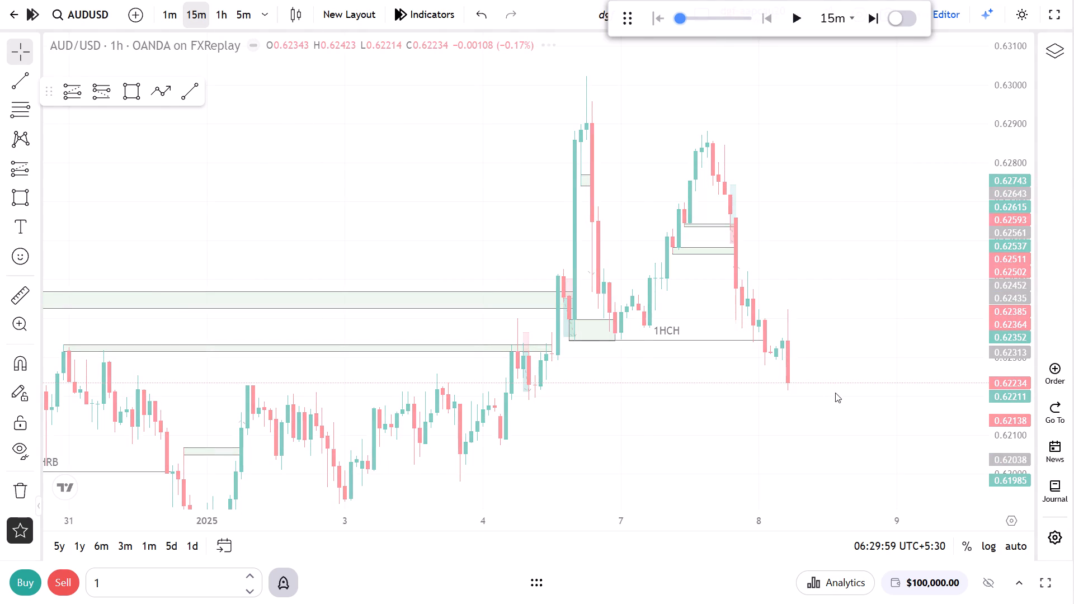
drag(1004, 434, 1028, 229)
drag(960, 339, 965, 246)
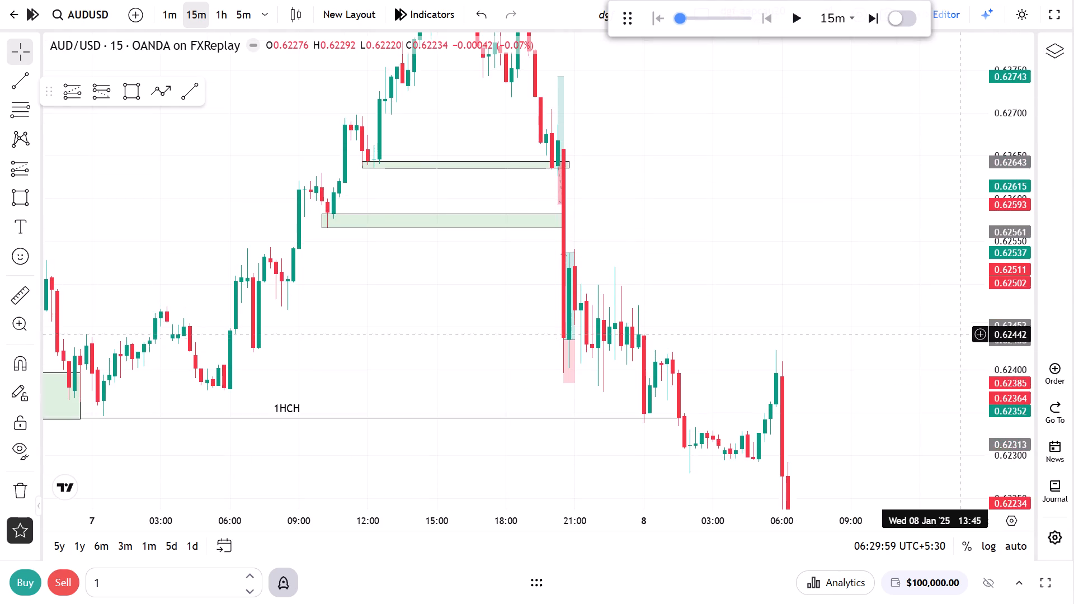
drag(965, 246, 967, 237)
click(918, 309)
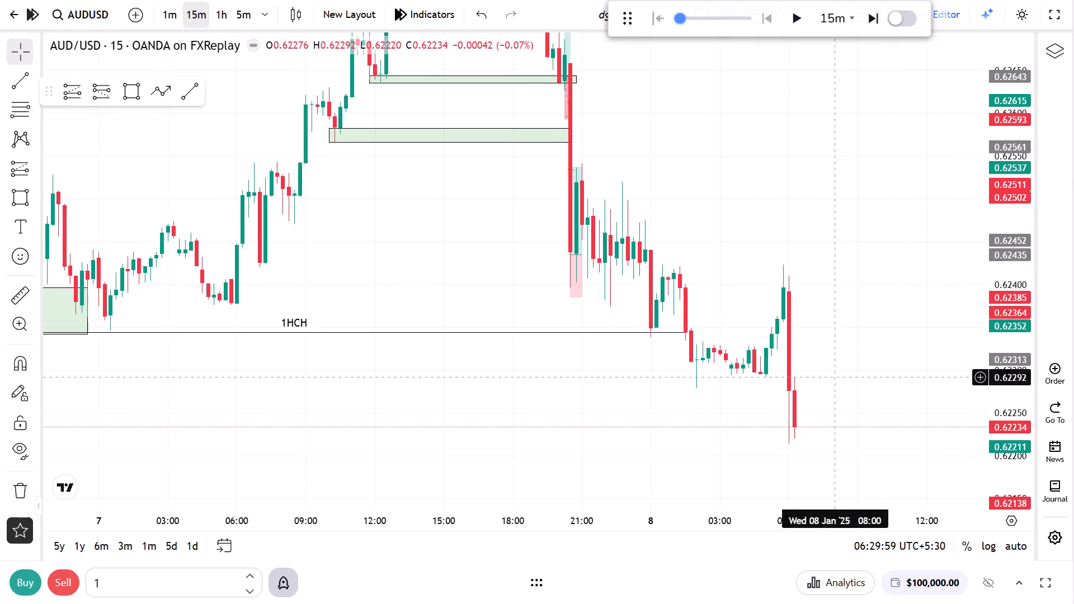
click(140, 93)
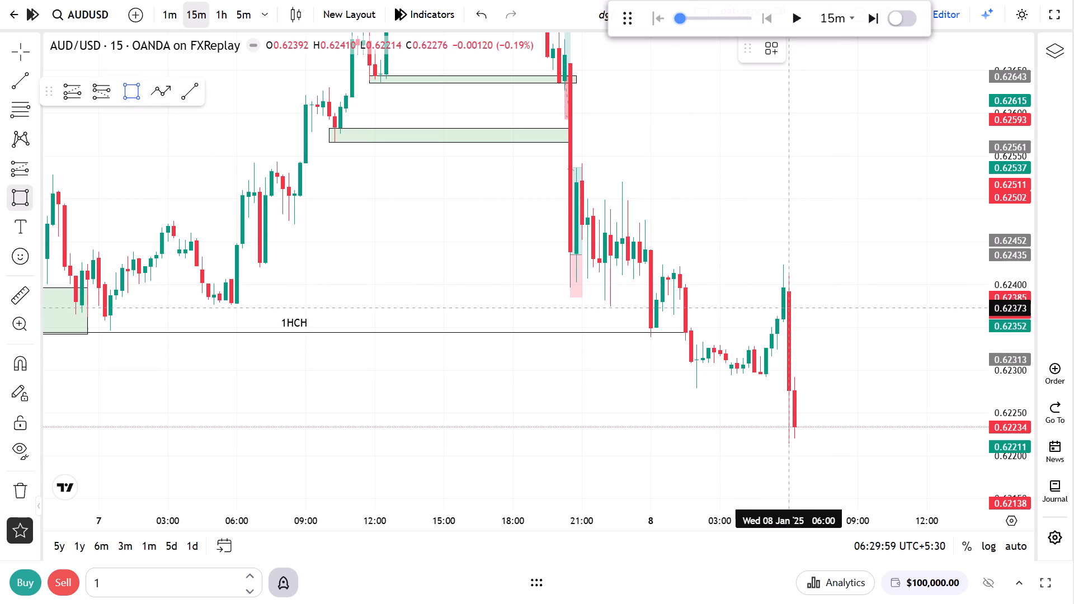
right_click(792, 308)
click(793, 27)
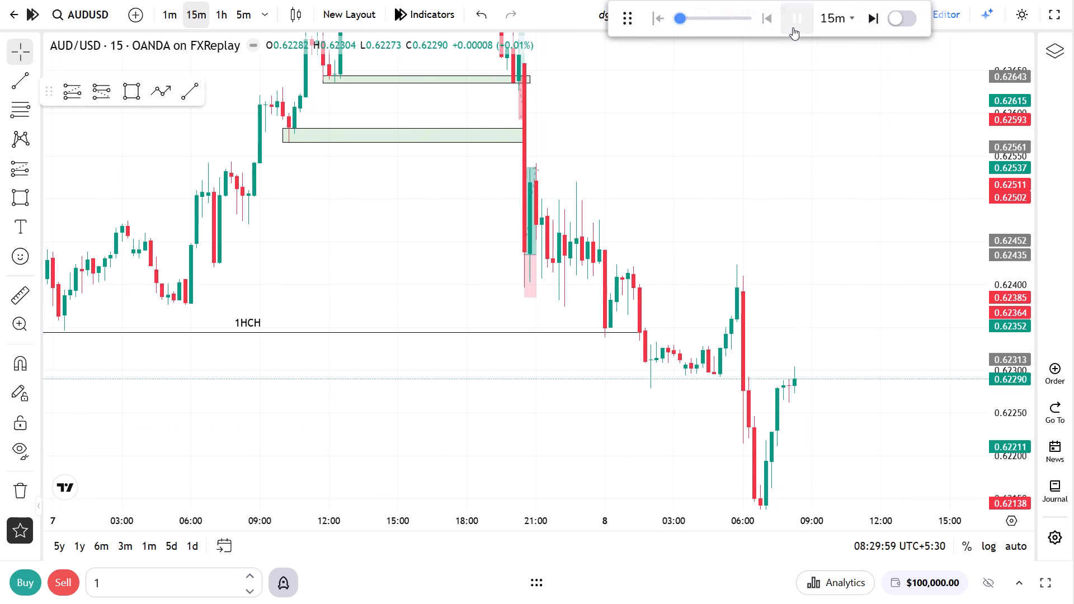
click(793, 27)
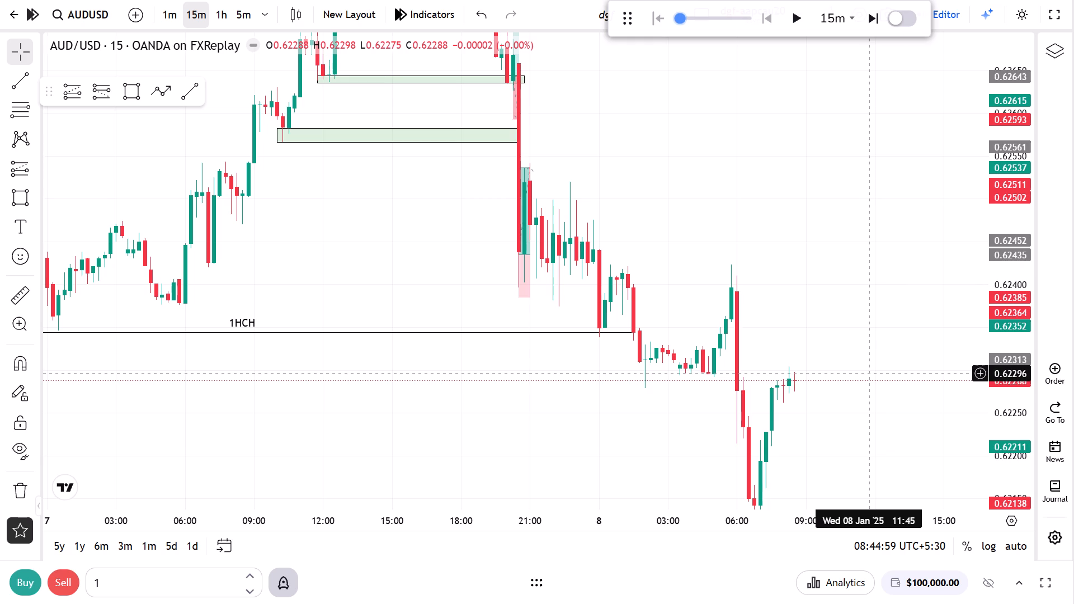
Continue the replay to about 18:00 on 8 January, pausing at about 15:45 to inspect the decline.
click(805, 25)
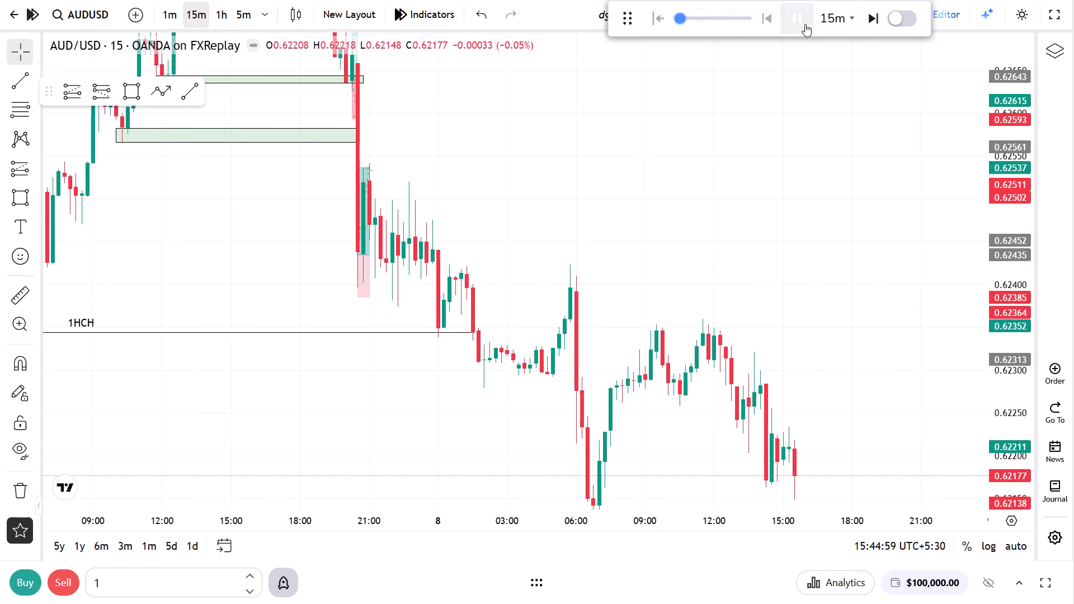
click(805, 24)
drag(803, 179, 795, 119)
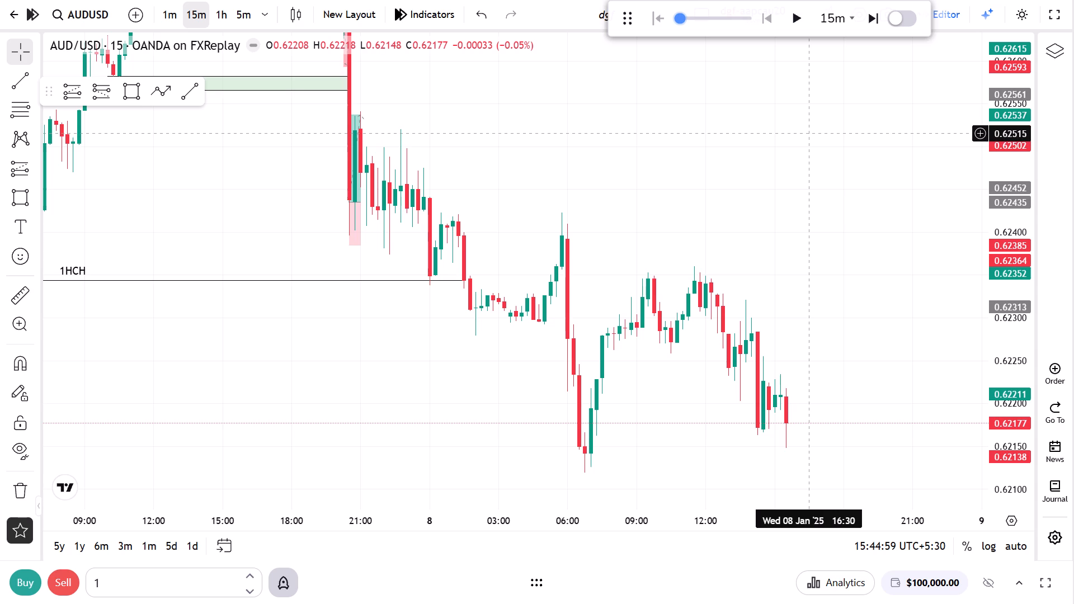
drag(761, 237, 769, 222)
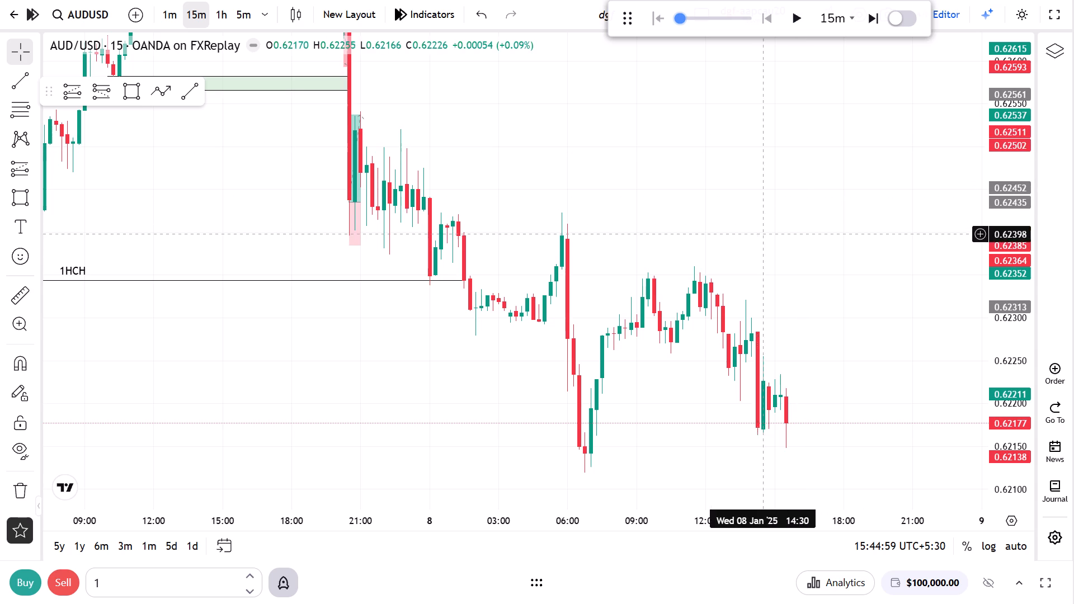
drag(769, 222, 785, 176)
click(804, 16)
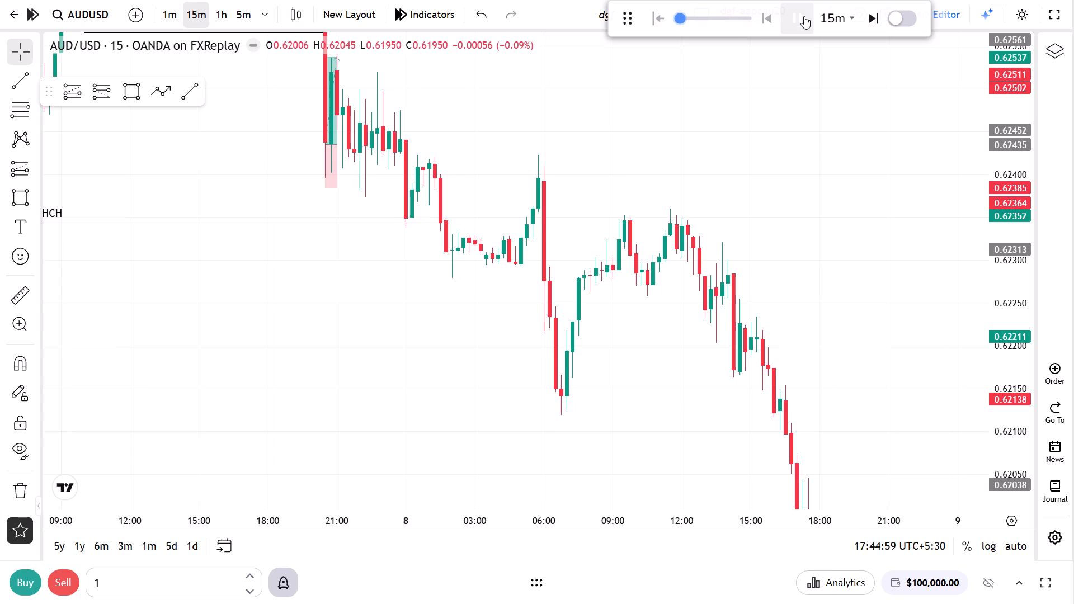
click(804, 16)
On the 1-hour chart, draw a horizontal trend line at about 0.62121 from 06:30 to 16:30 on 8 January.
drag(867, 275, 849, 138)
click(222, 12)
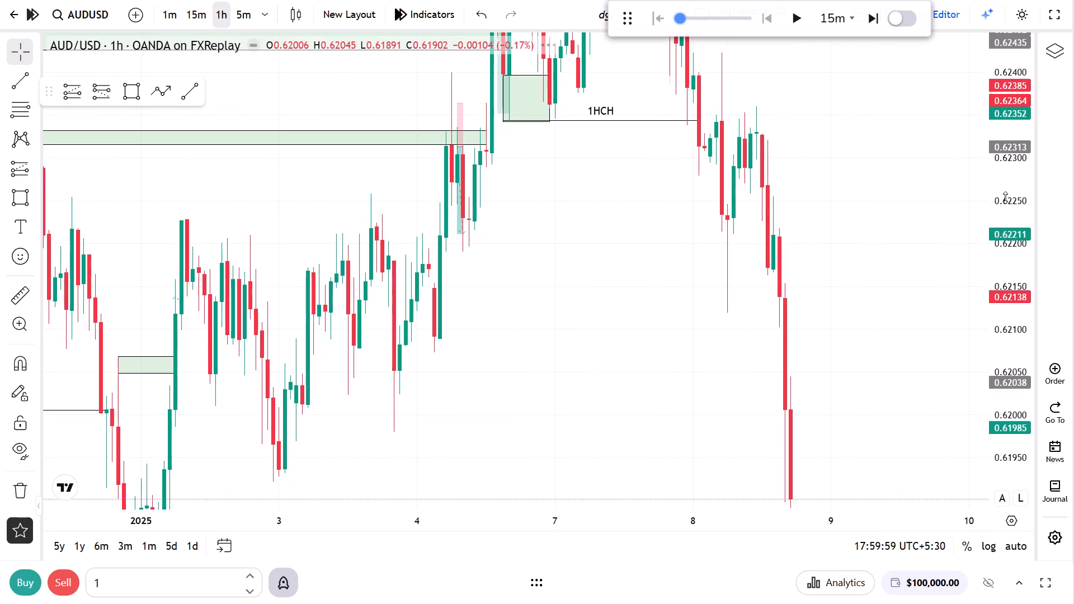
drag(1006, 197, 984, 375)
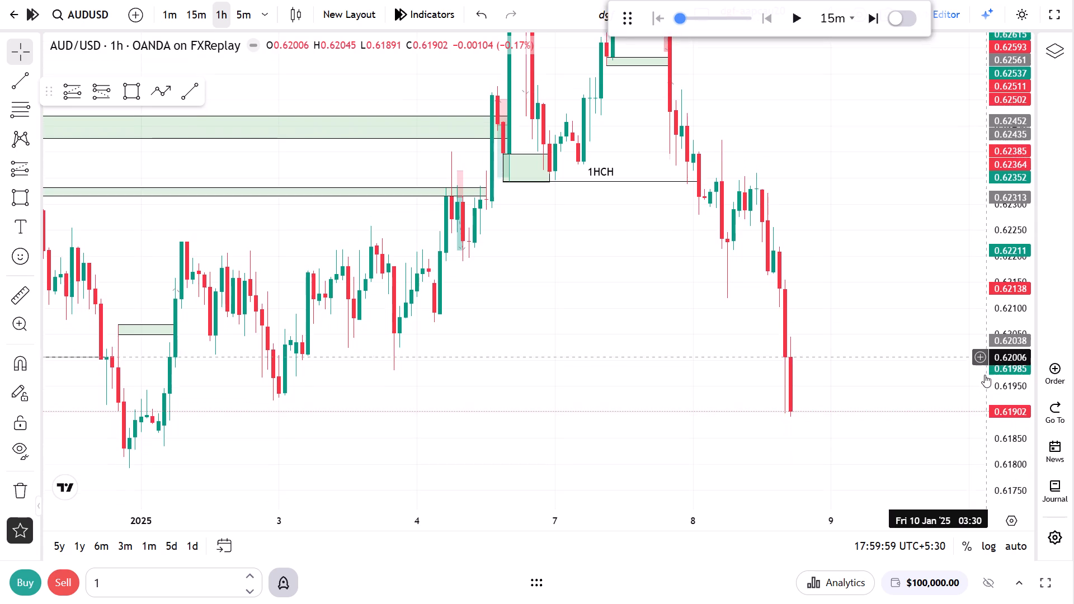
drag(984, 375, 986, 393)
click(881, 344)
drag(722, 329, 706, 363)
click(187, 92)
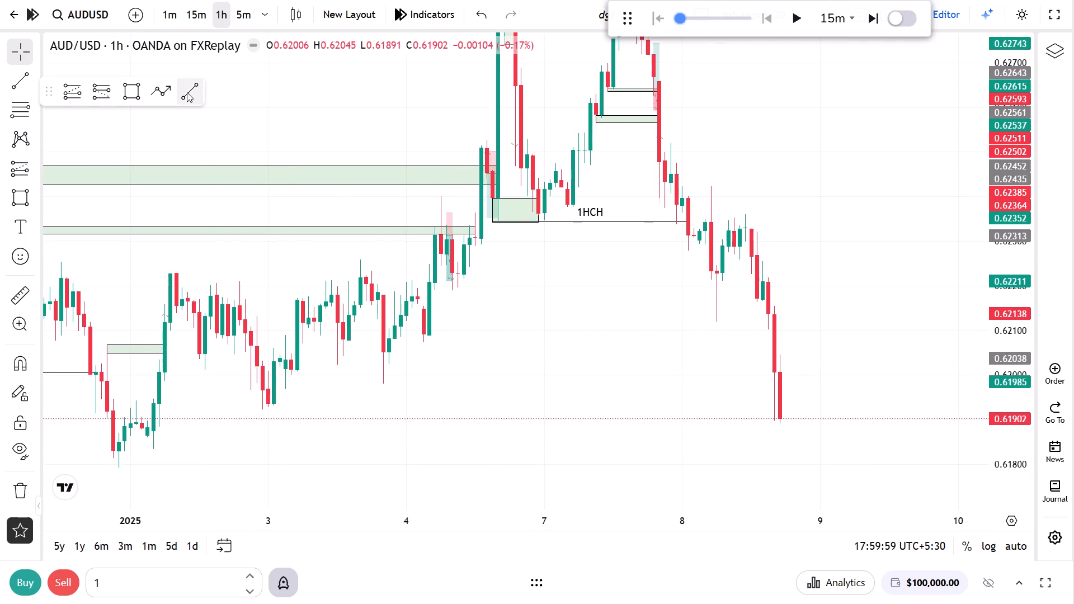
click(718, 321)
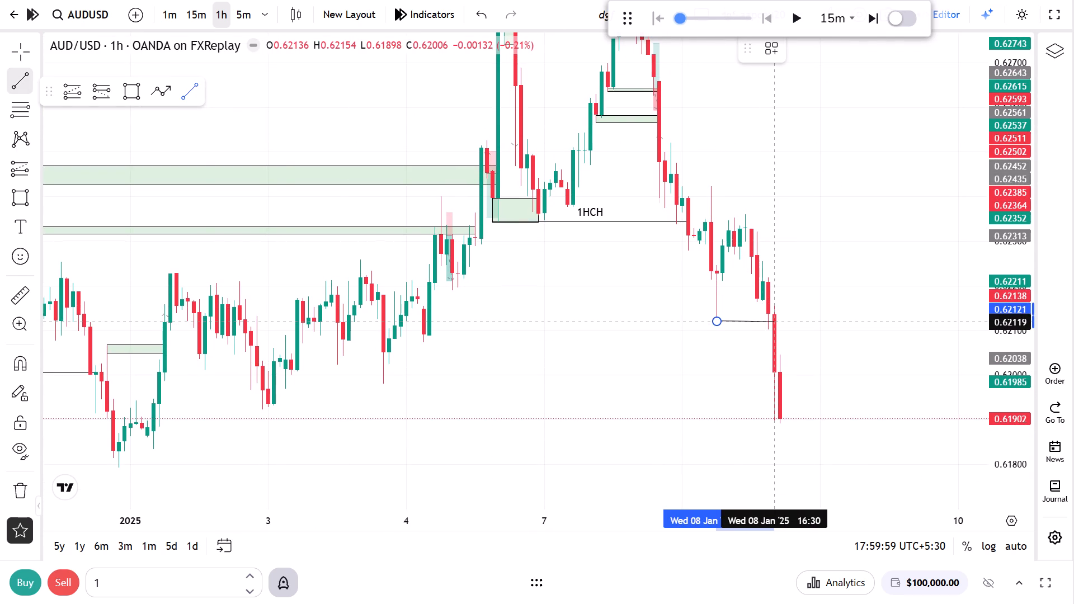
click(776, 321)
Label the new 0.62121 structure line 1B.
click(744, 320)
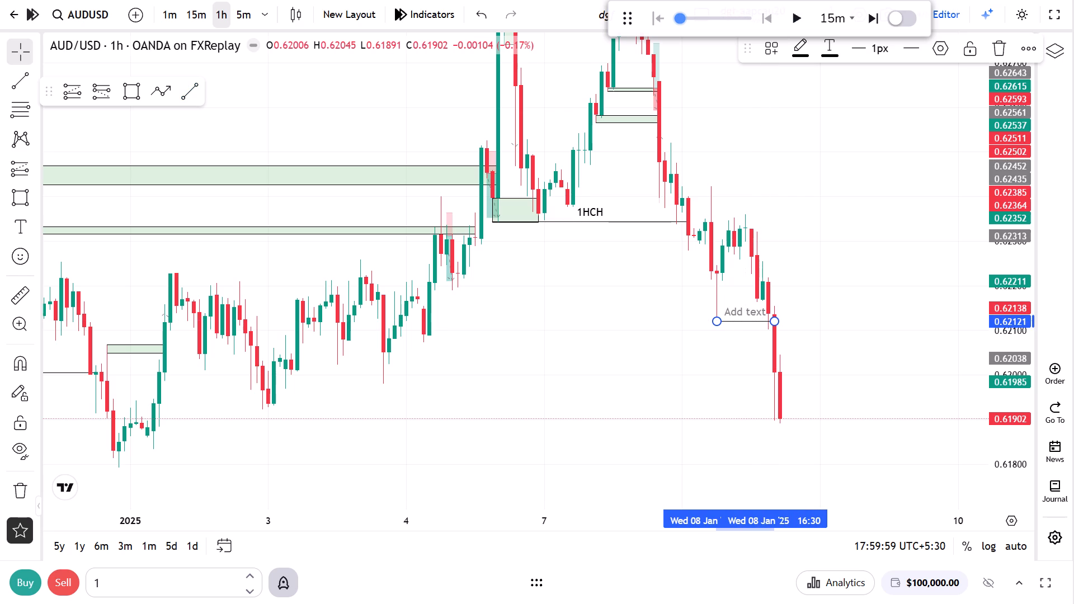
key(1)
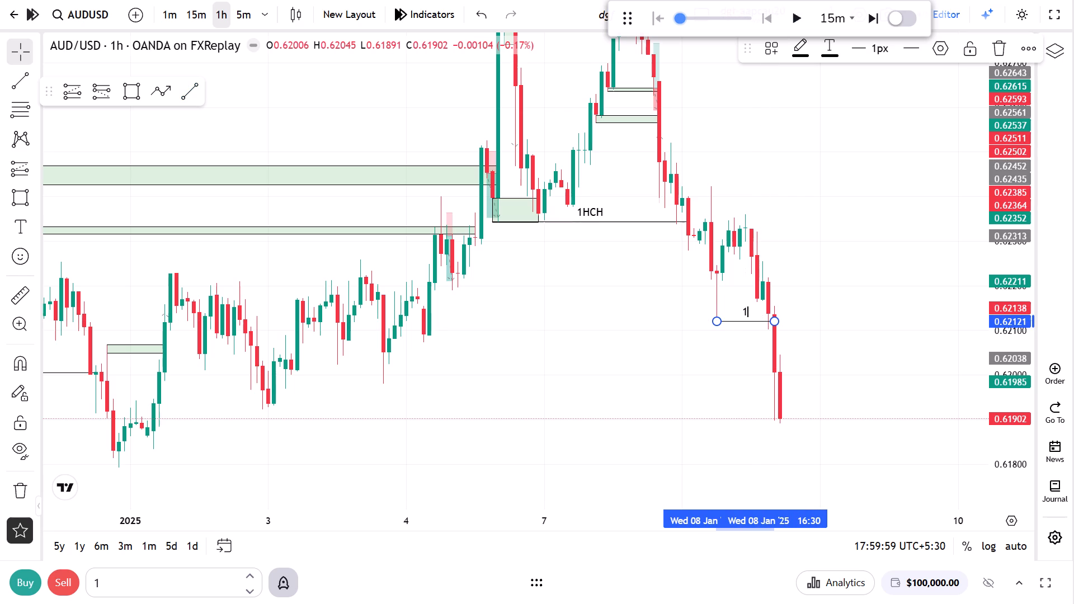
key(b)
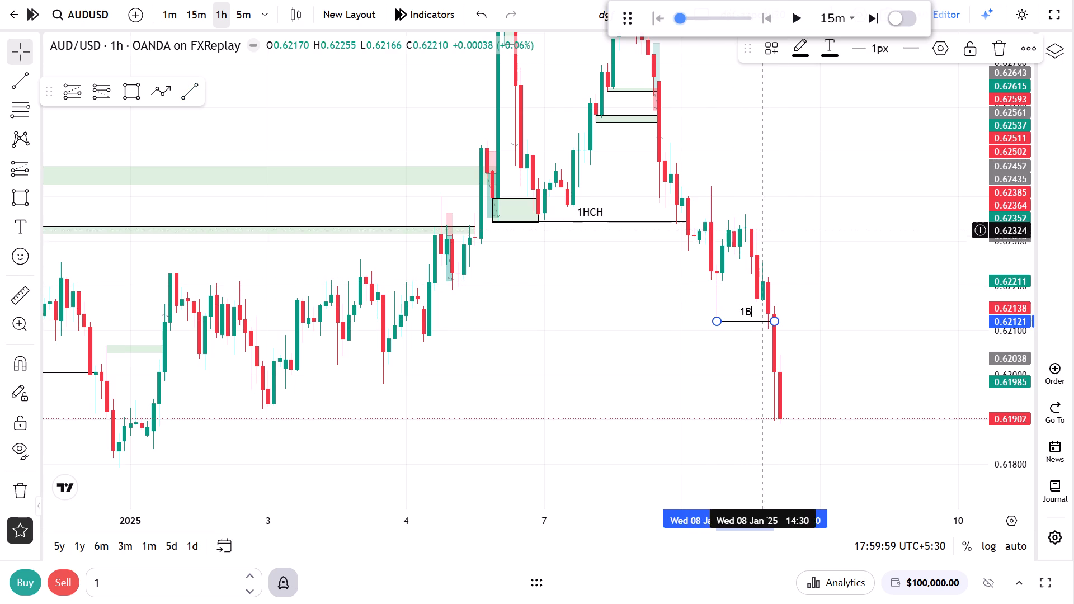
click(793, 239)
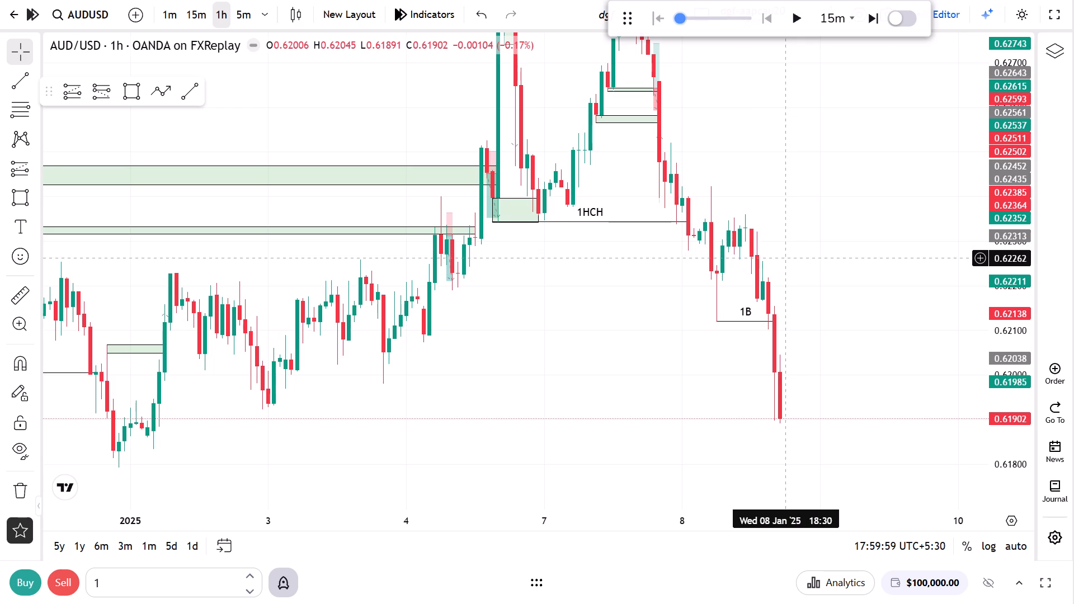
Return to the 15-minute chart and play the replay forward to about 05:45 on 9 January, pausing it there outside full screen.
scroll(790, 266, up, 3)
click(790, 264)
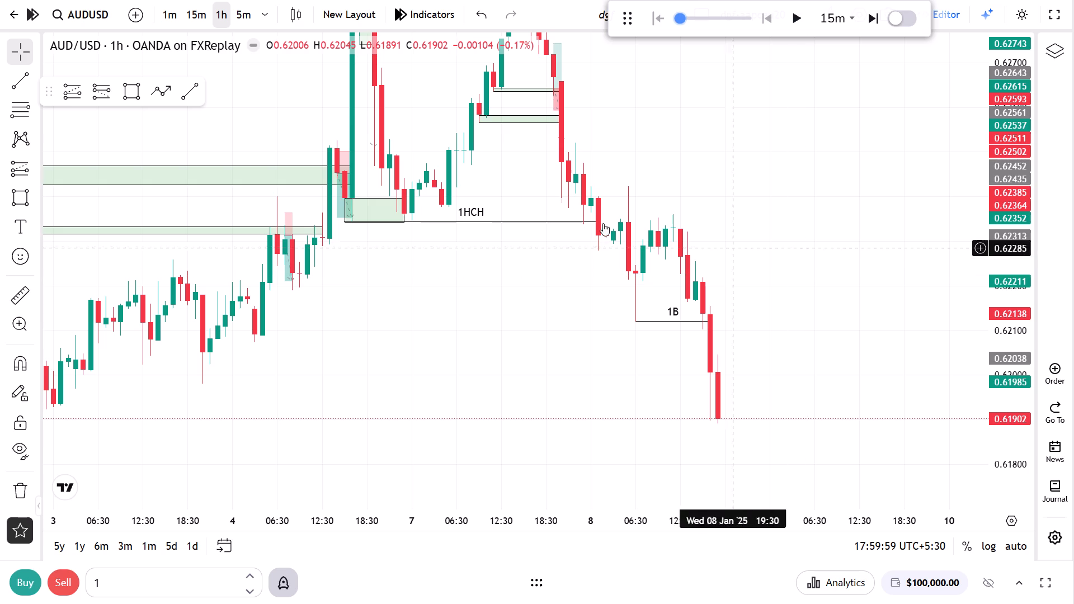
click(196, 17)
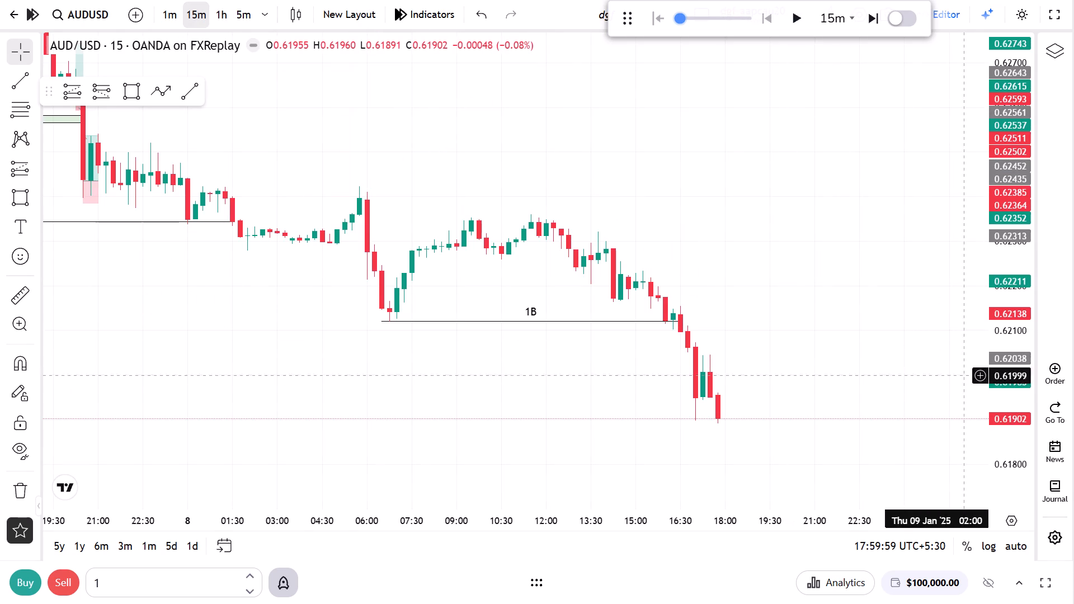
drag(989, 397, 1004, 313)
drag(827, 326, 854, 206)
click(790, 34)
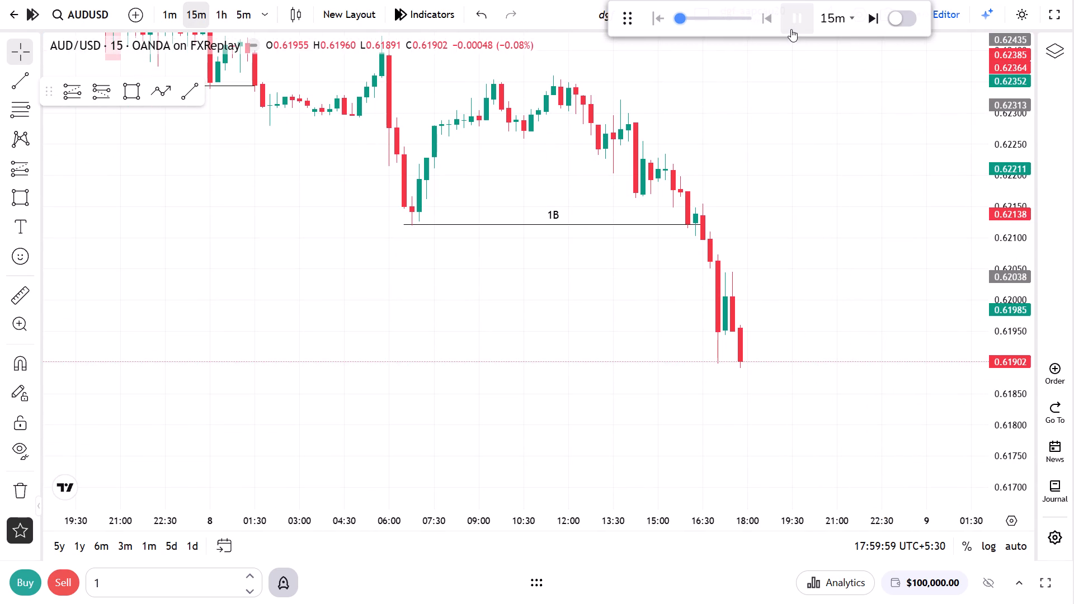
drag(808, 149, 833, 221)
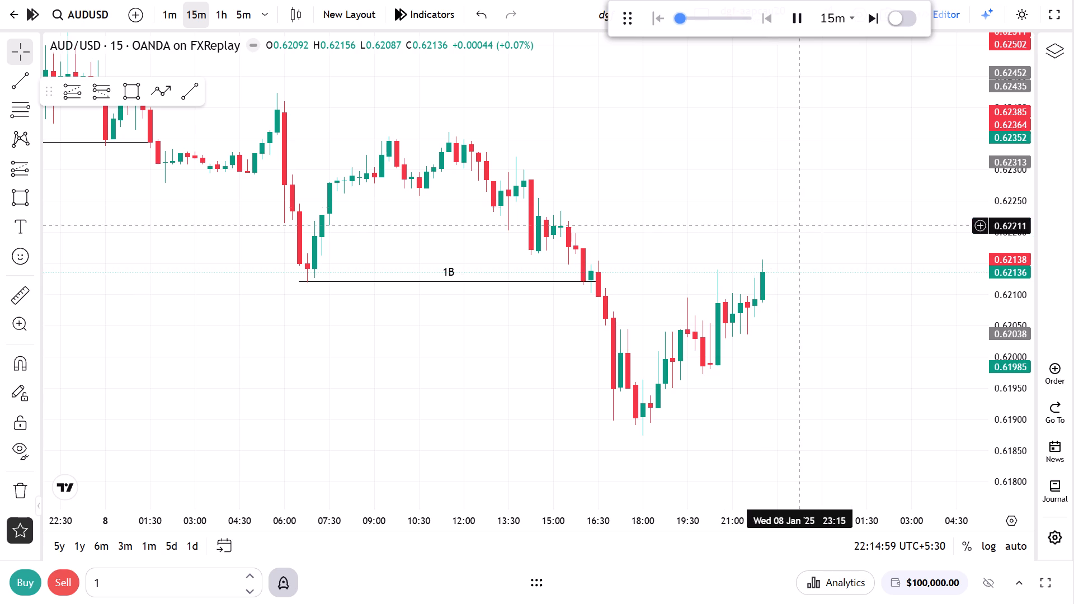
drag(803, 199, 826, 211)
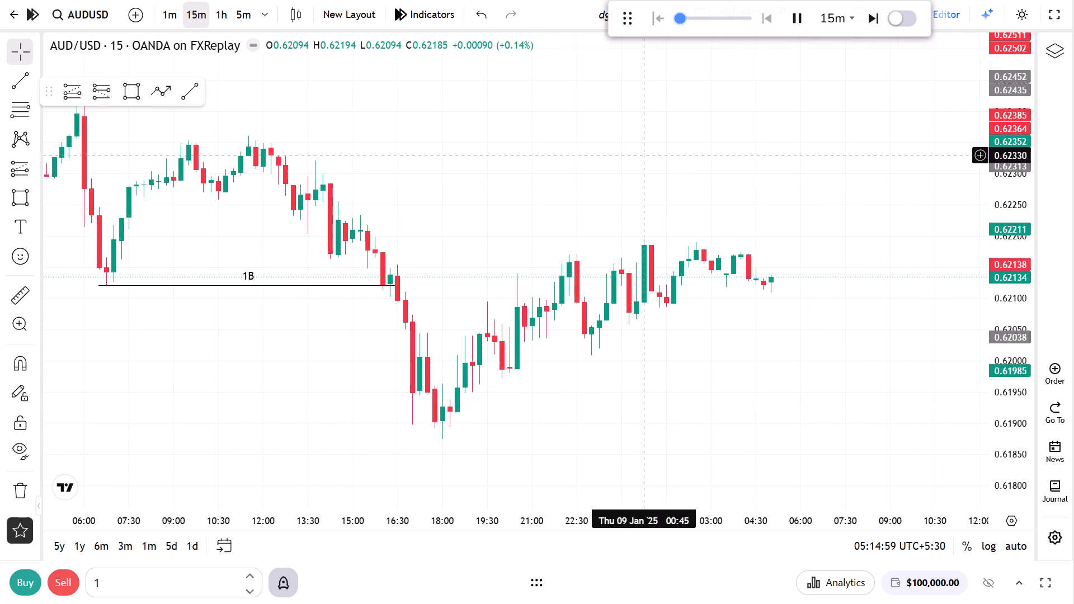
click(543, 41)
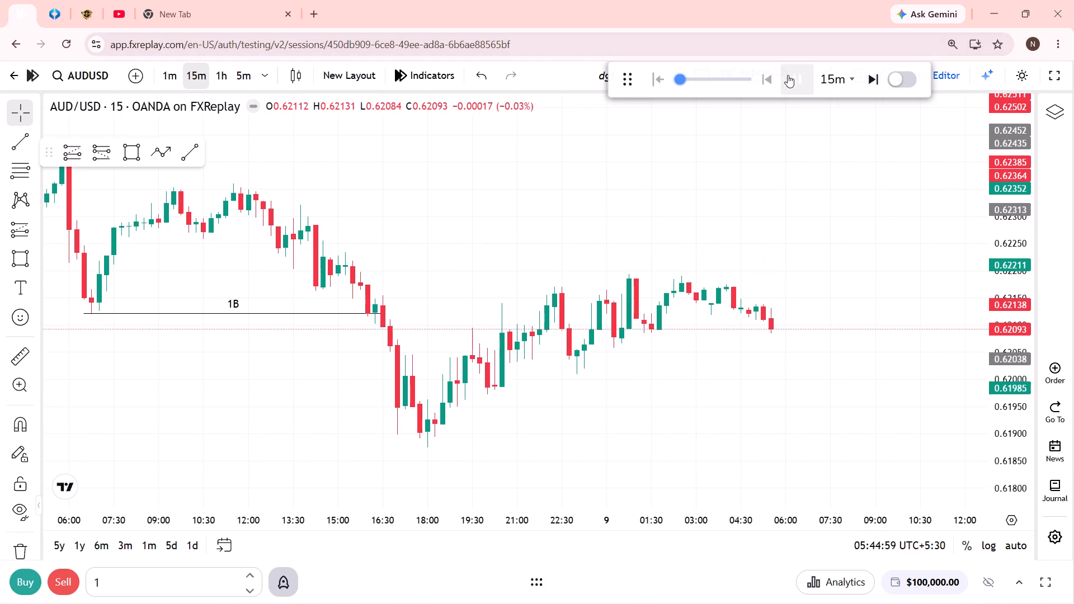
click(788, 75)
Switch to Loggy3, stop the running recording, start a new one and minimize the window.
click(701, 592)
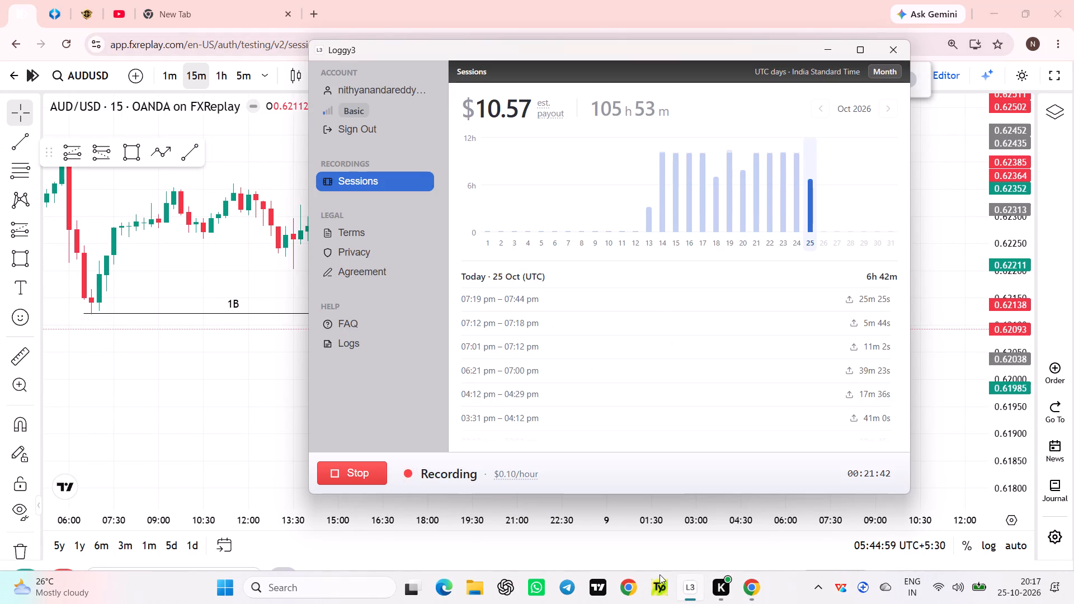
click(370, 476)
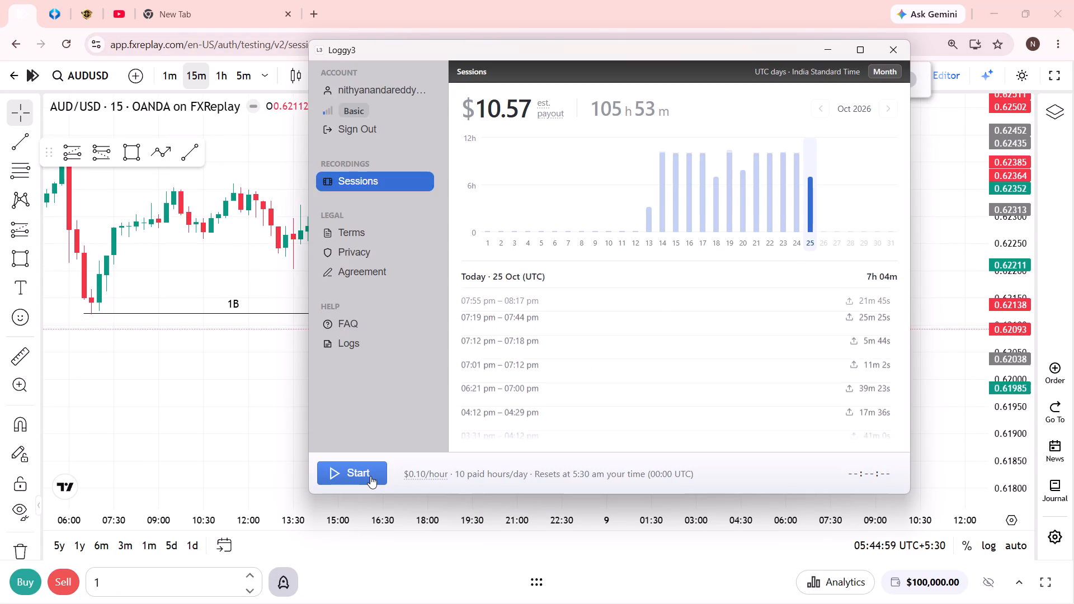
click(370, 476)
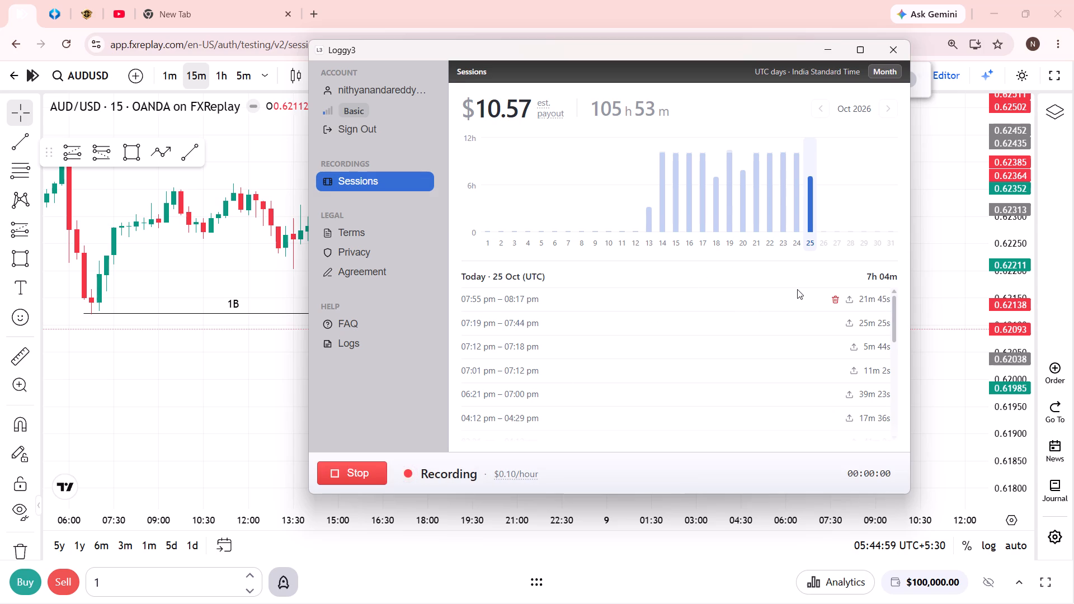
click(881, 72)
click(881, 72)
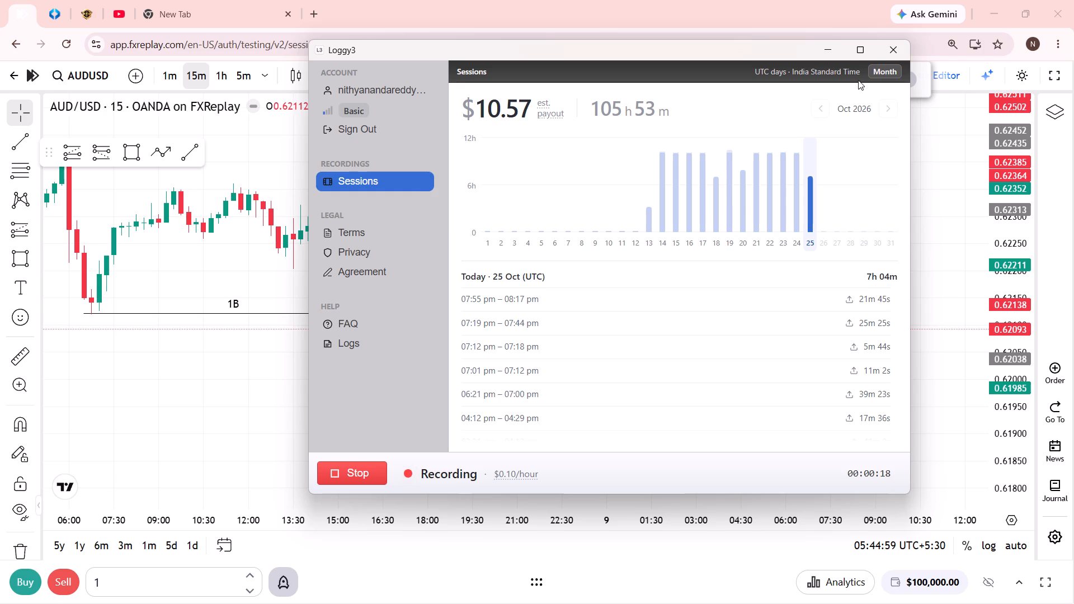
click(837, 47)
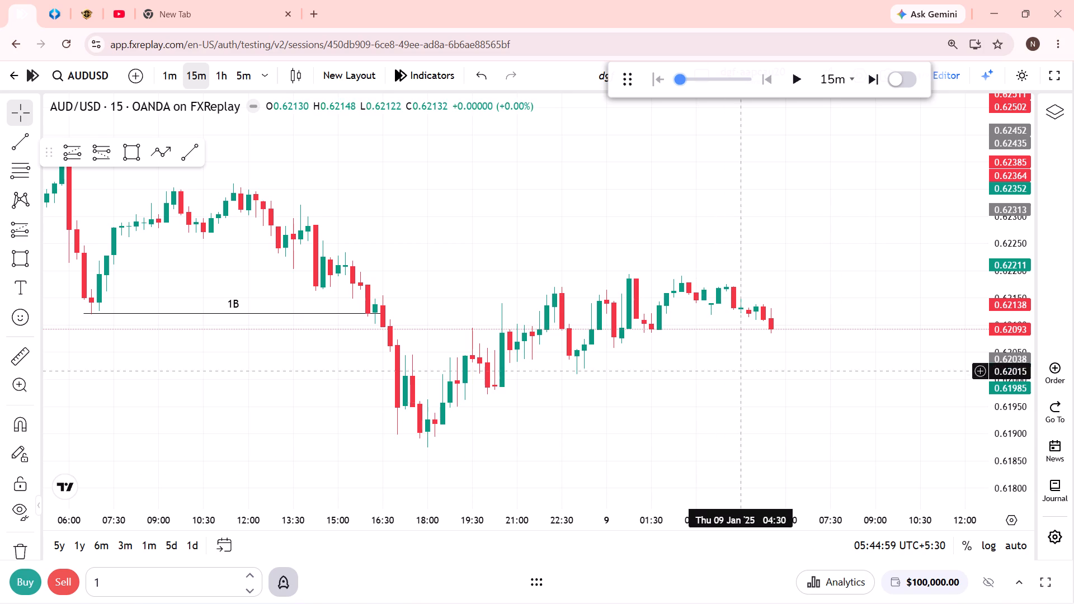
Return the chart to full screen and continue the replay to about 09:00 on 9 January, pausing it there.
click(1062, 81)
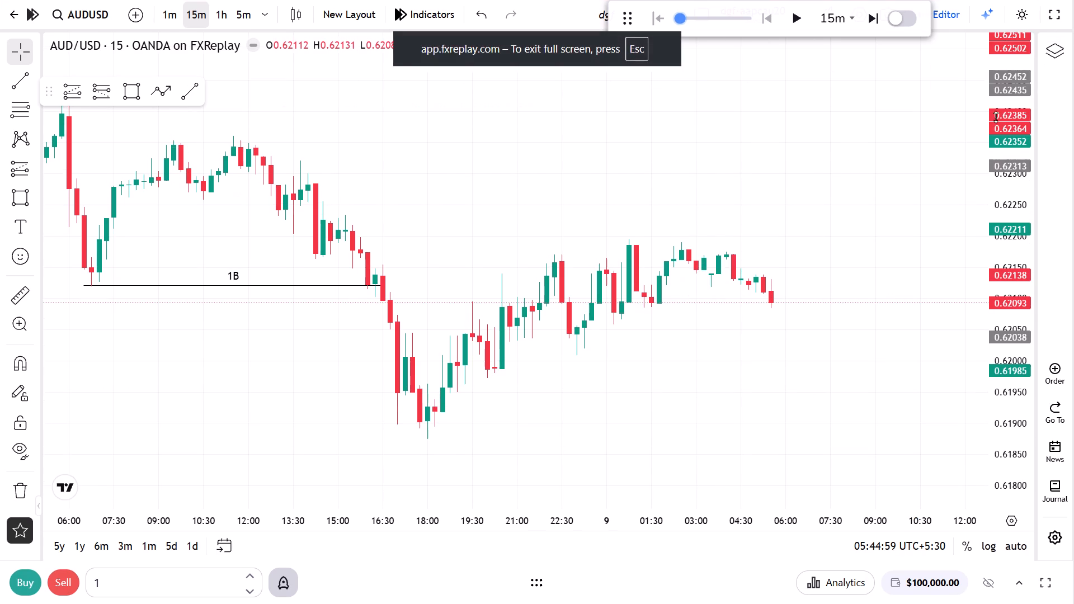
scroll(817, 243, down, 5)
scroll(812, 239, up, 2)
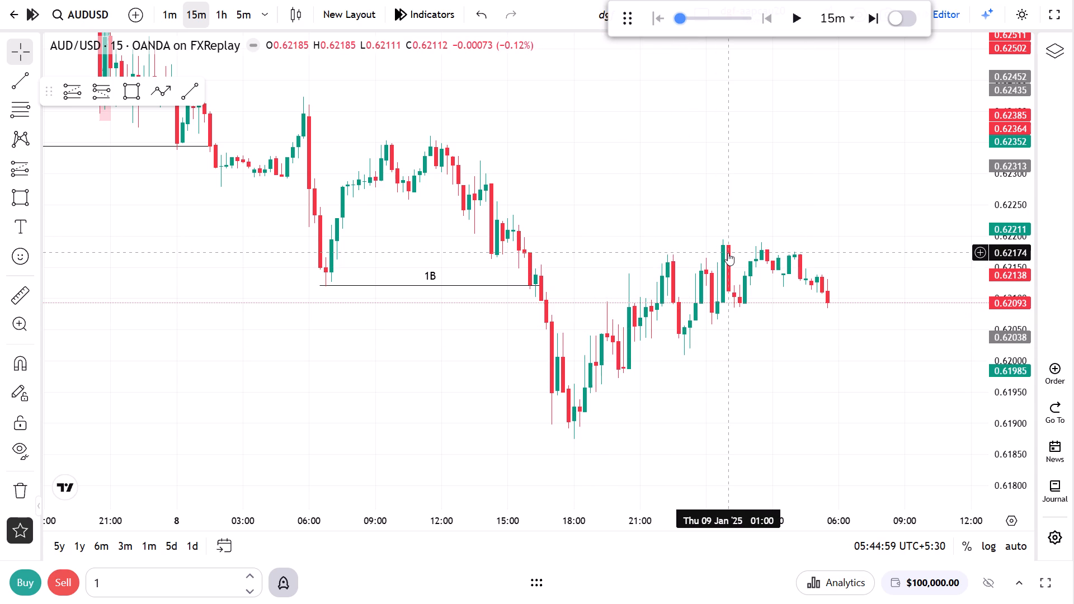
click(795, 18)
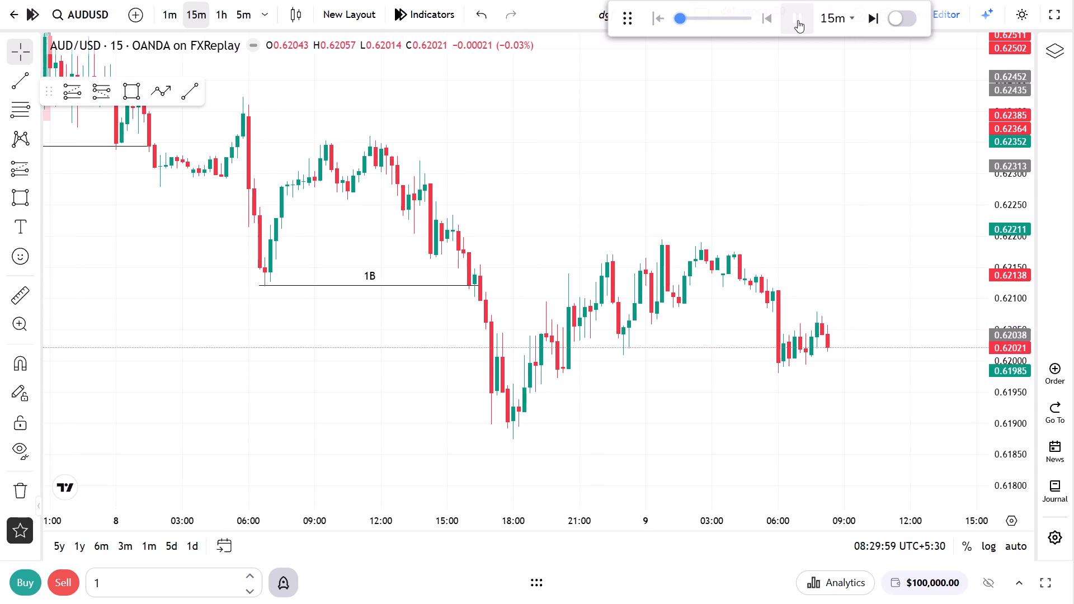
click(798, 20)
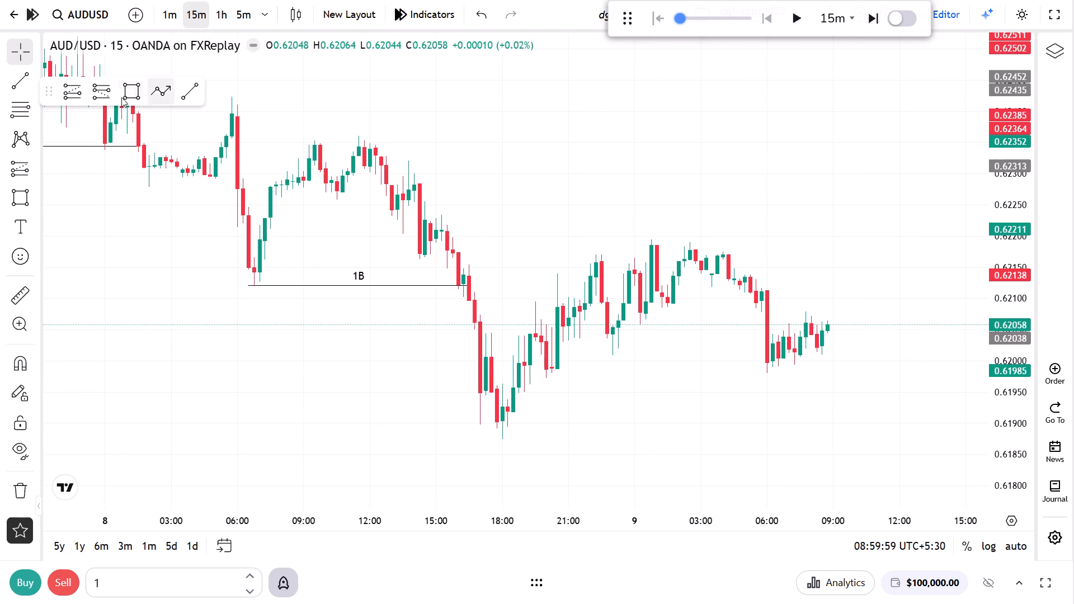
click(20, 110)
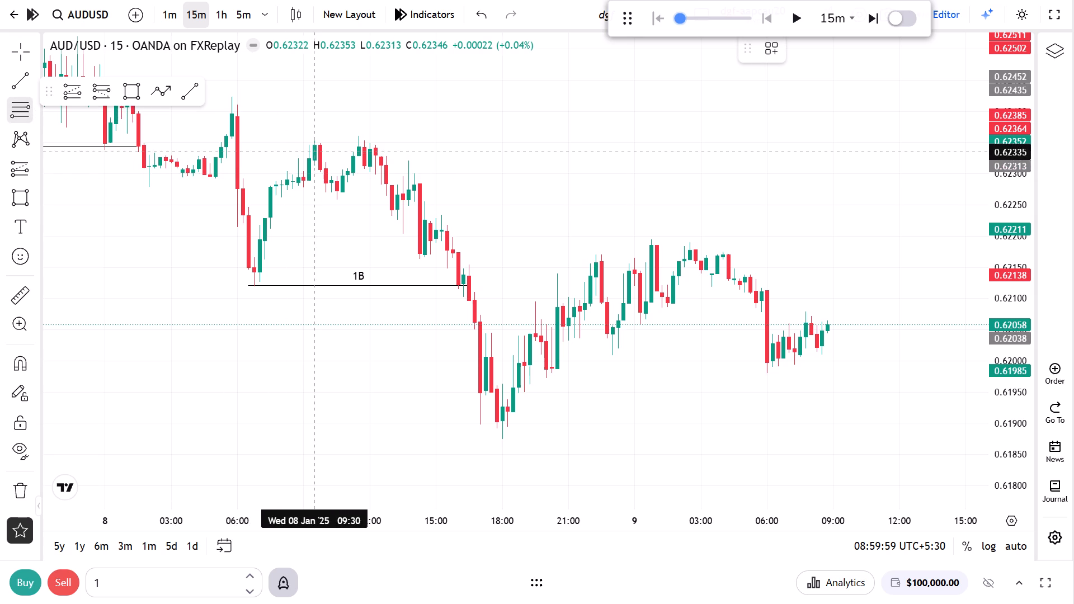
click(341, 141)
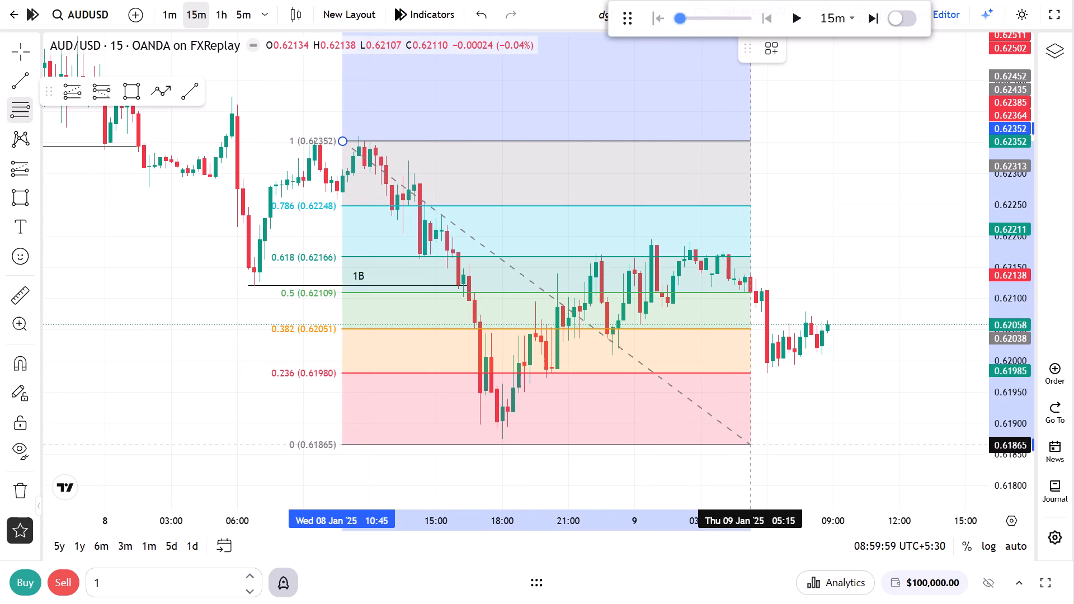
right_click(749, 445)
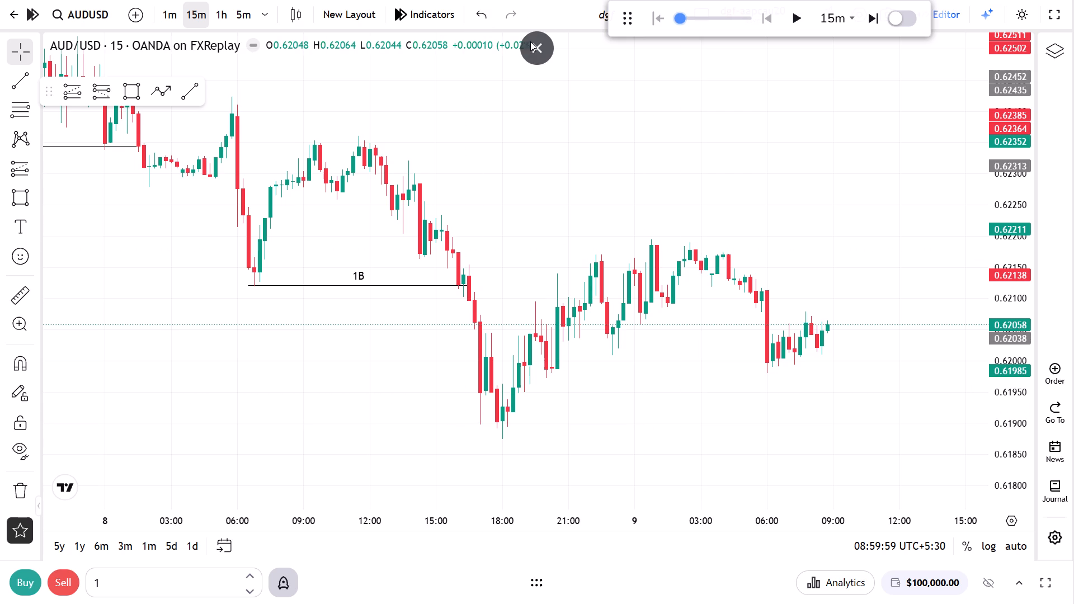
Leave the chart's full-screen view to reach the other browser tabs.
click(530, 41)
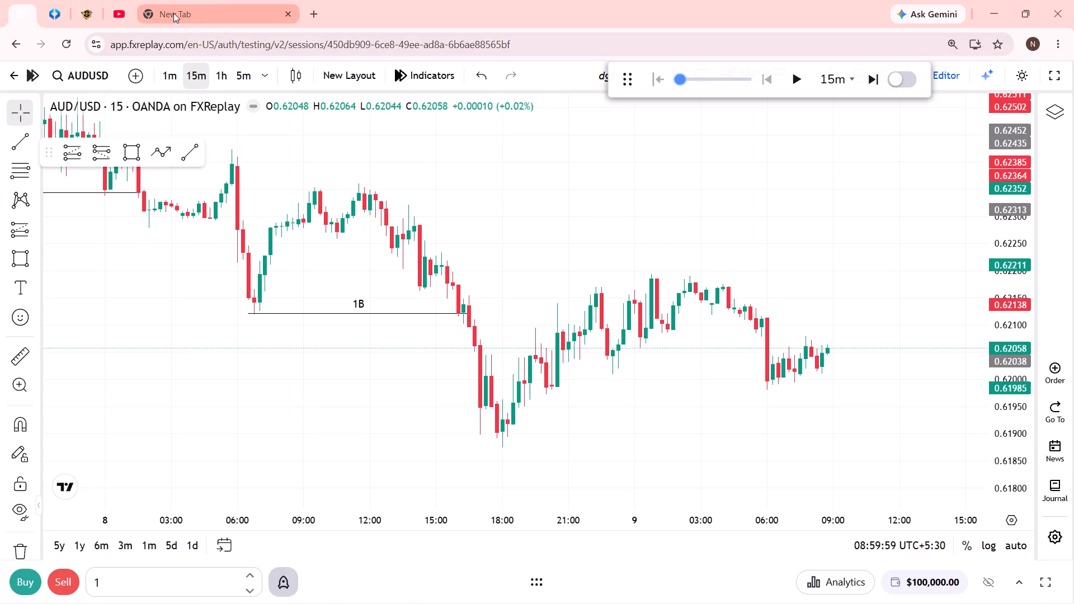